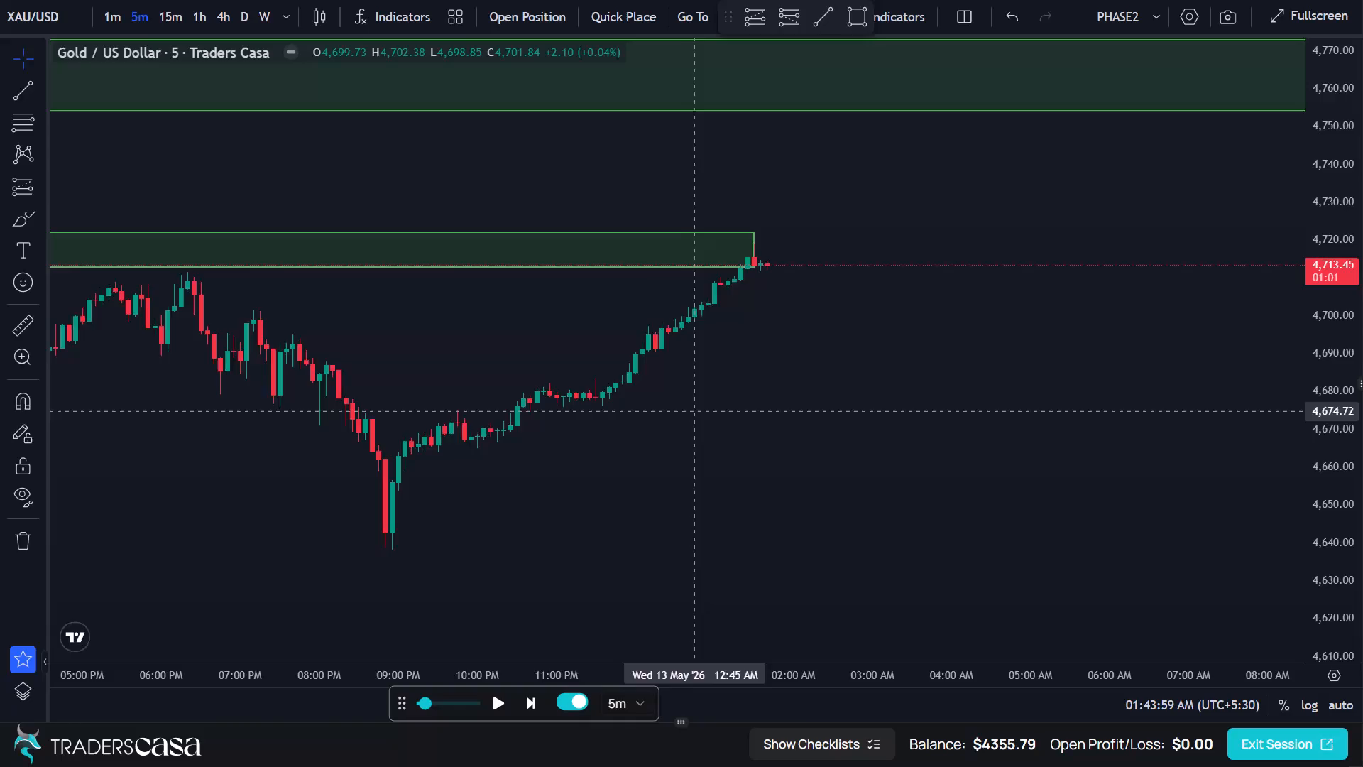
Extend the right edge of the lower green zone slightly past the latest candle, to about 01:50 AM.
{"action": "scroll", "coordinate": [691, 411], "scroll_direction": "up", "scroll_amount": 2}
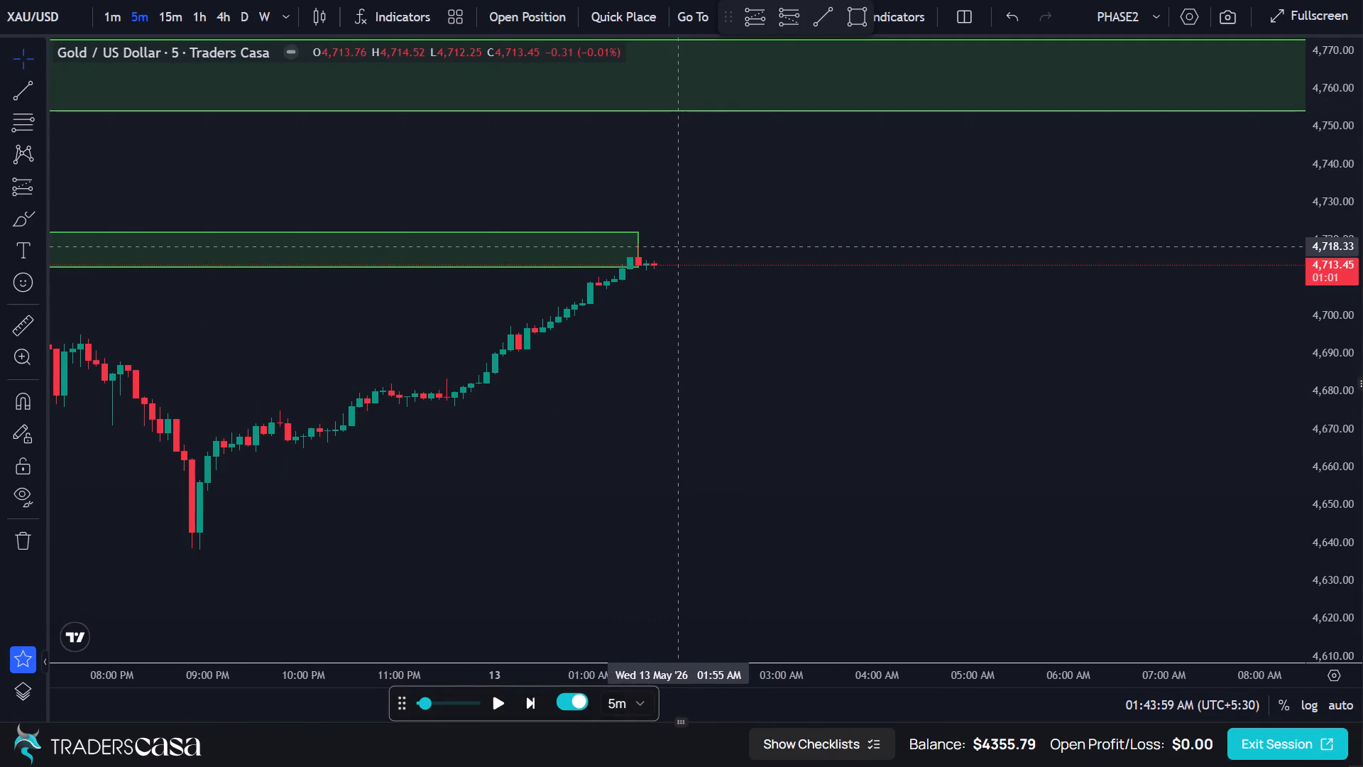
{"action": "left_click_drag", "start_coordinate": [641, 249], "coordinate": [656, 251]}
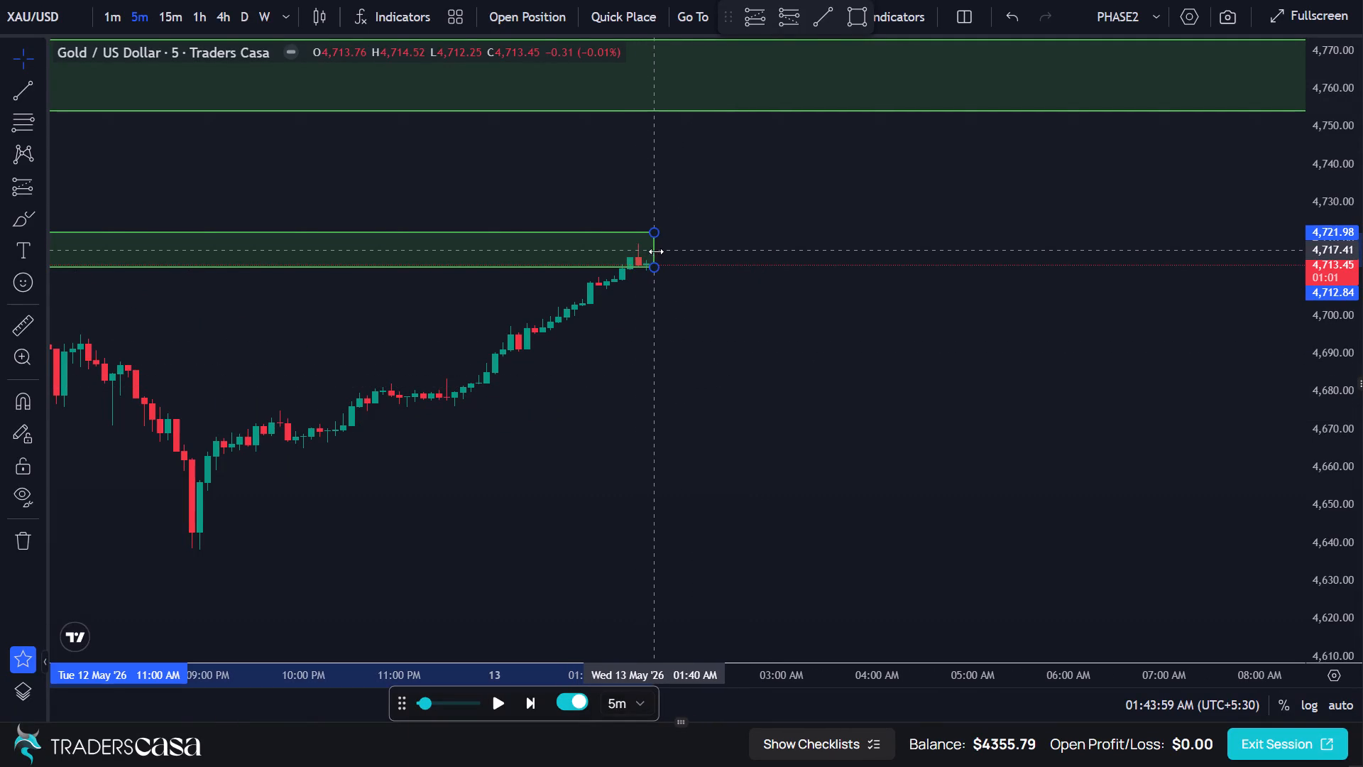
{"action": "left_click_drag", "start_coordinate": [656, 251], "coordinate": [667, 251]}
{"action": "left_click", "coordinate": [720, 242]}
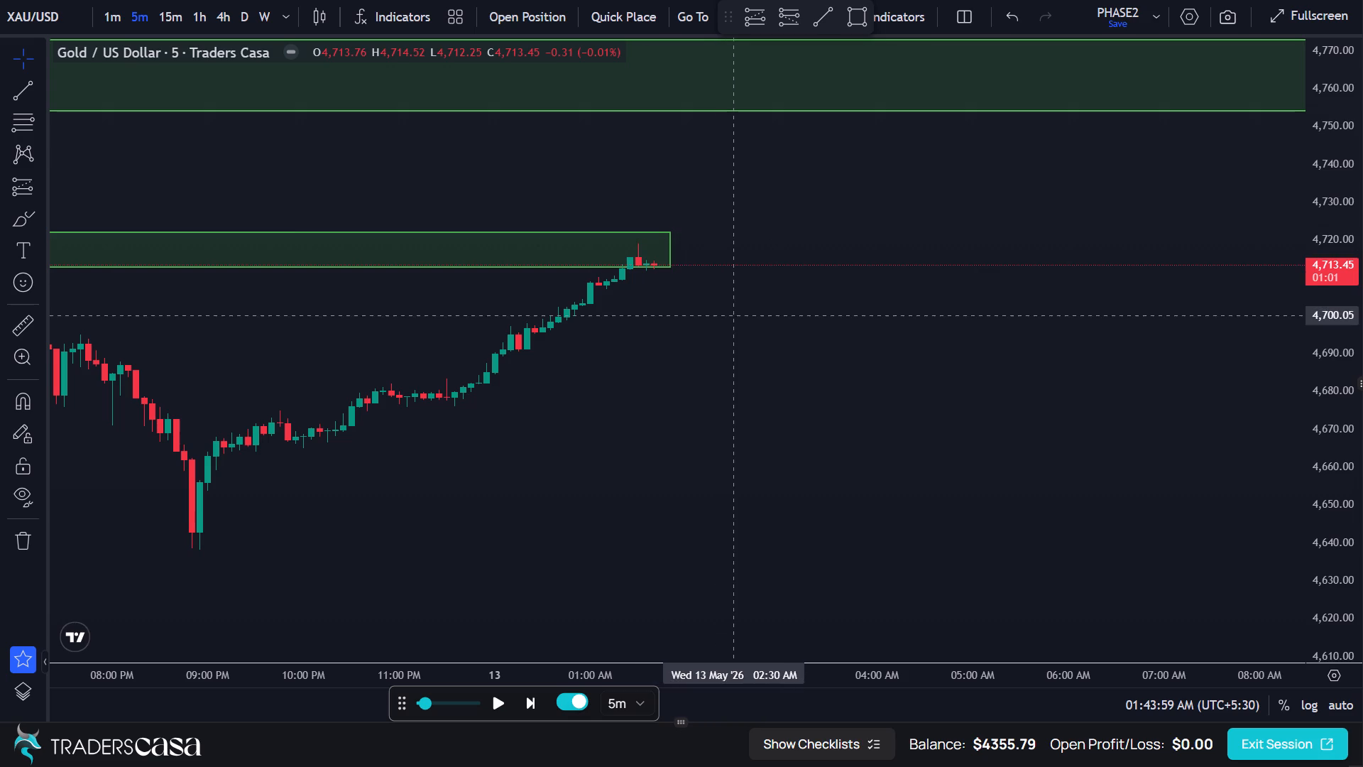
Advance the XAU/USD replay in 5-minute candles until the replay clock reaches 03:44:59 AM.
{"action": "left_click", "coordinate": [534, 708]}
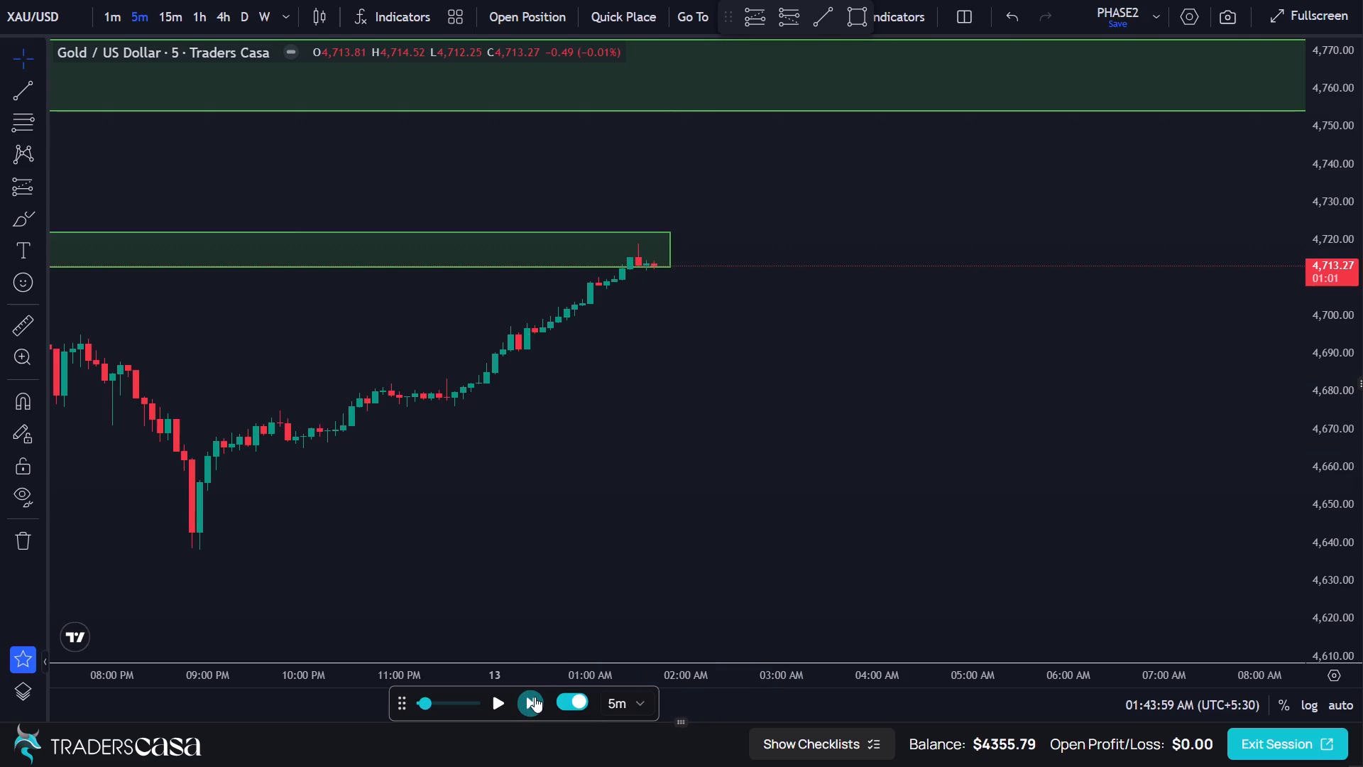
{"action": "left_click", "coordinate": [535, 694]}
{"action": "left_click", "coordinate": [535, 694]}
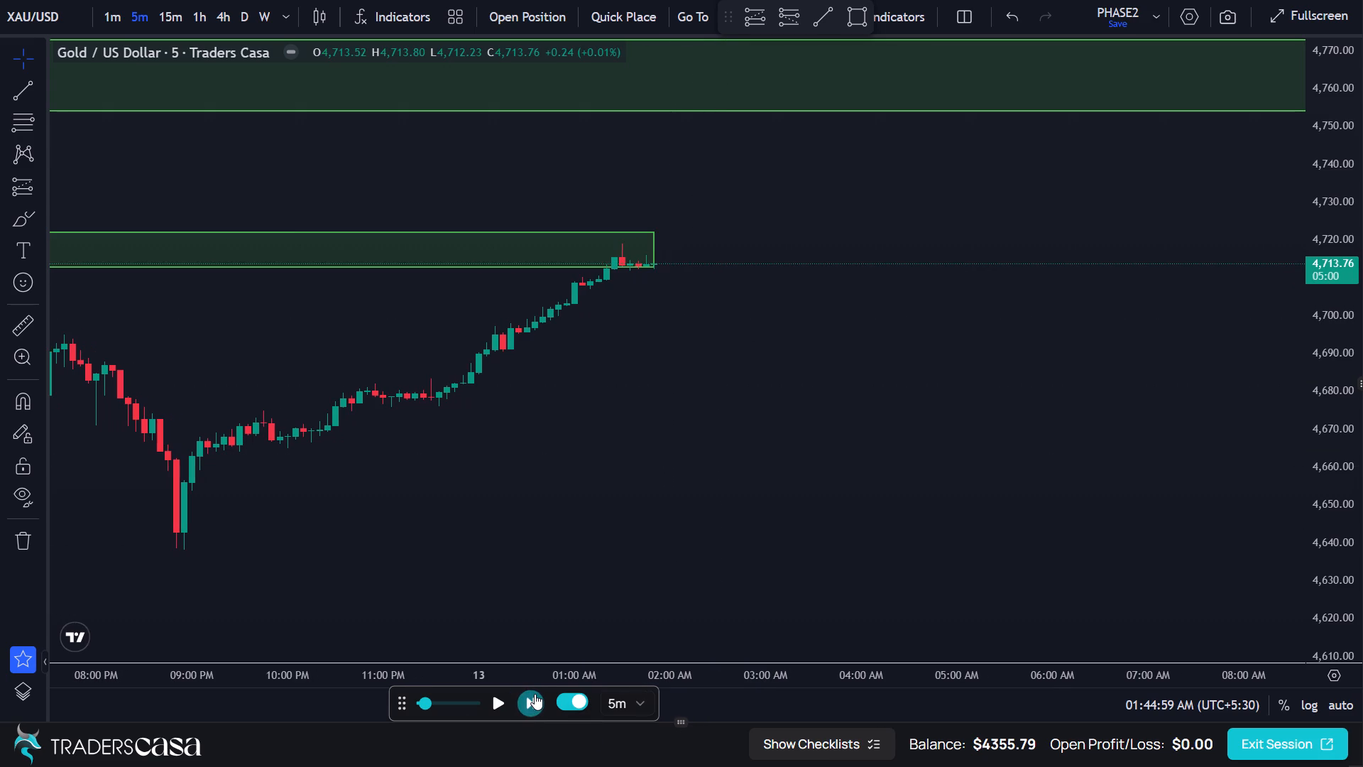
{"action": "left_click", "coordinate": [535, 694]}
{"action": "left_click", "coordinate": [535, 694]}
{"action": "left_click", "coordinate": [535, 693]}
{"action": "left_click", "coordinate": [535, 693]}
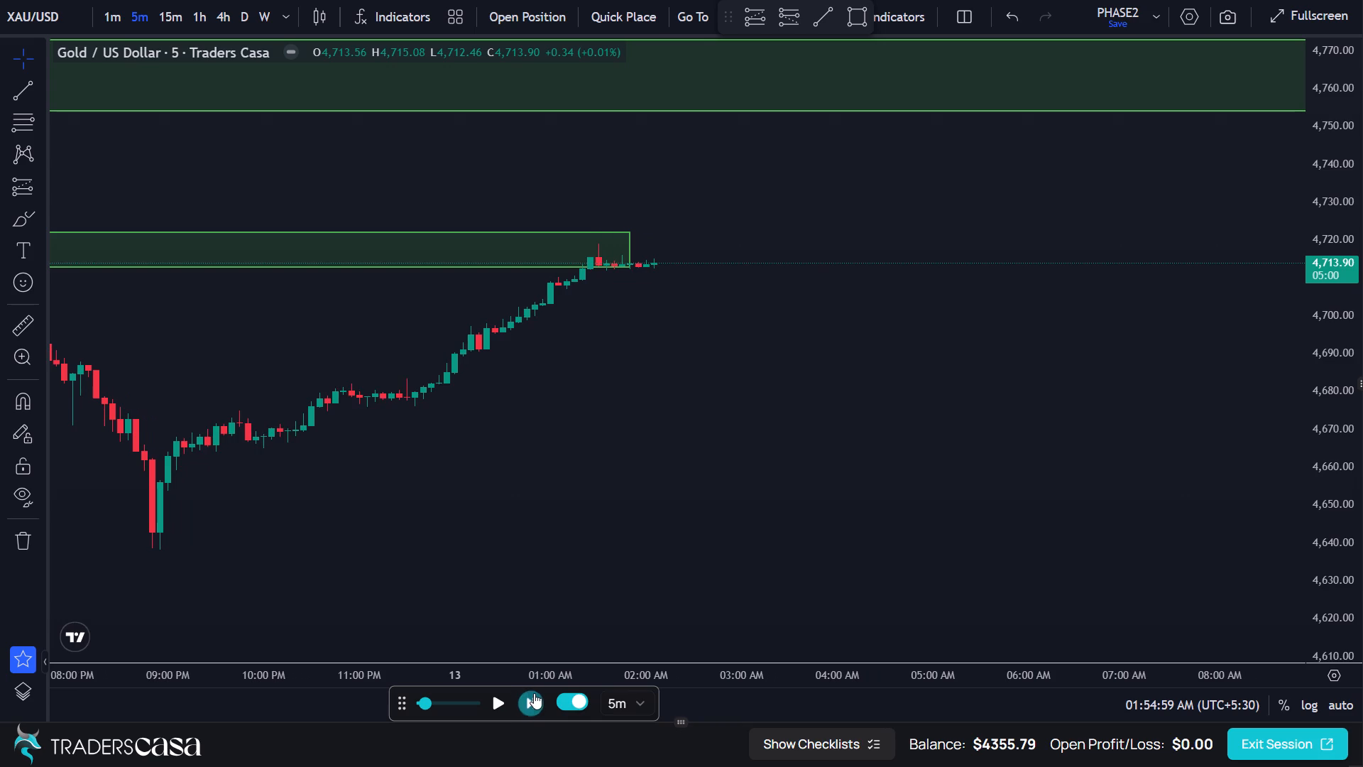
{"action": "triple_click", "coordinate": [533, 695]}
{"action": "triple_click", "coordinate": [533, 697]}
{"action": "triple_click", "coordinate": [533, 697]}
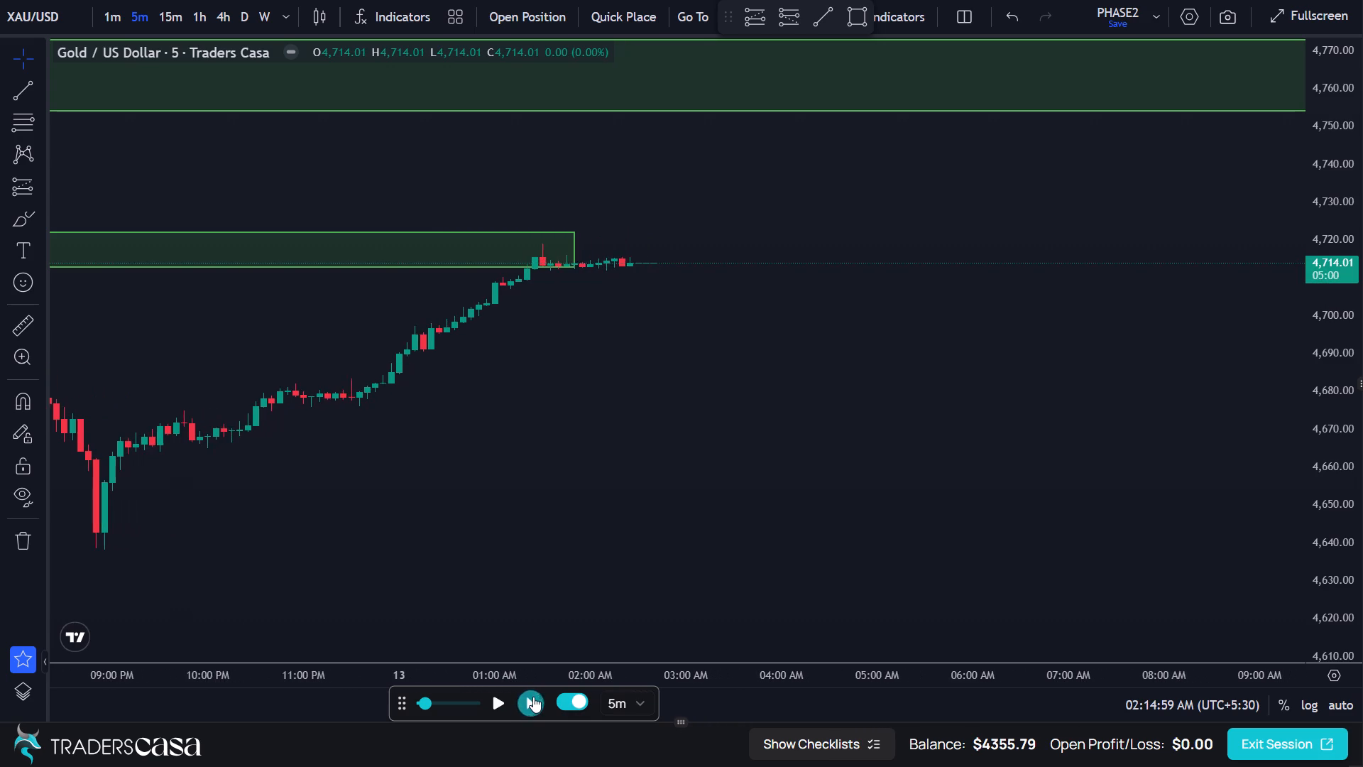
{"action": "triple_click", "coordinate": [533, 697]}
{"action": "double_click", "coordinate": [533, 698]}
{"action": "triple_click", "coordinate": [533, 698]}
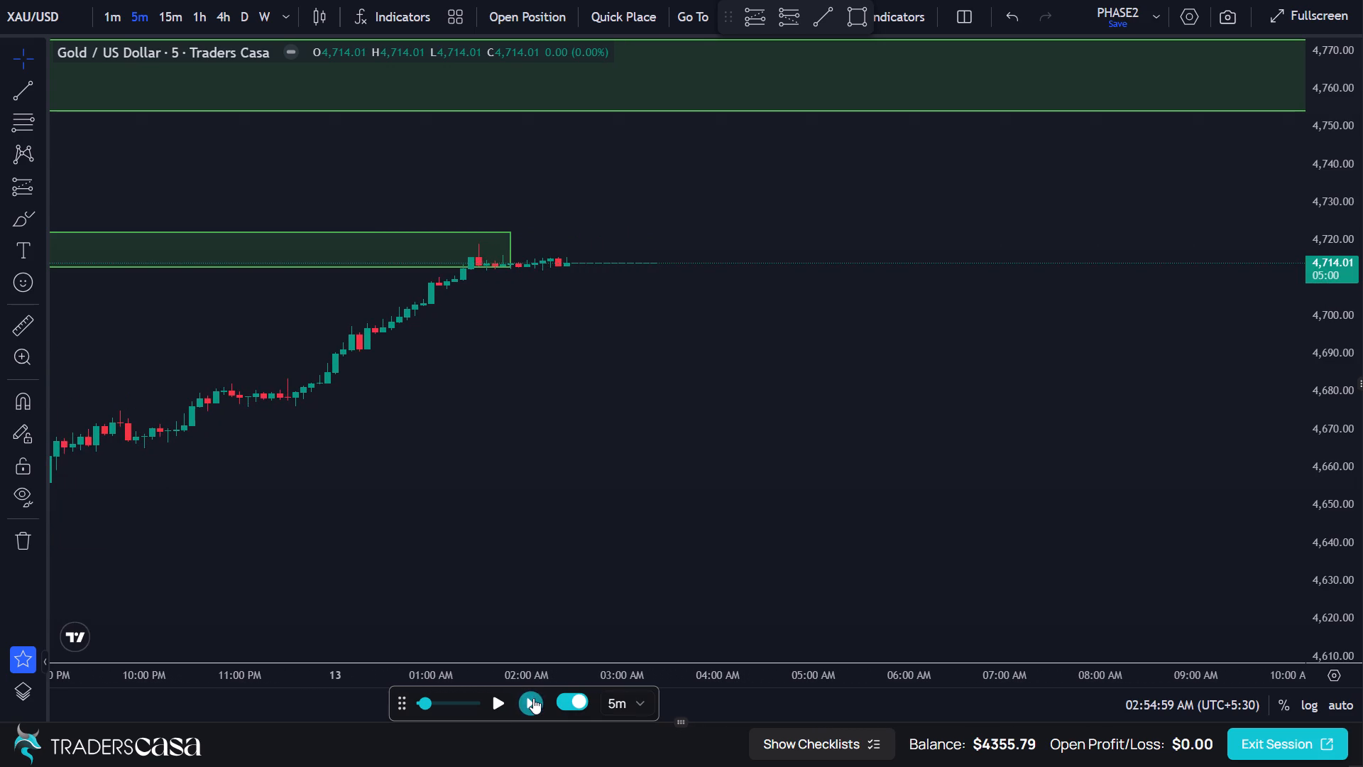
{"action": "left_click", "coordinate": [533, 698]}
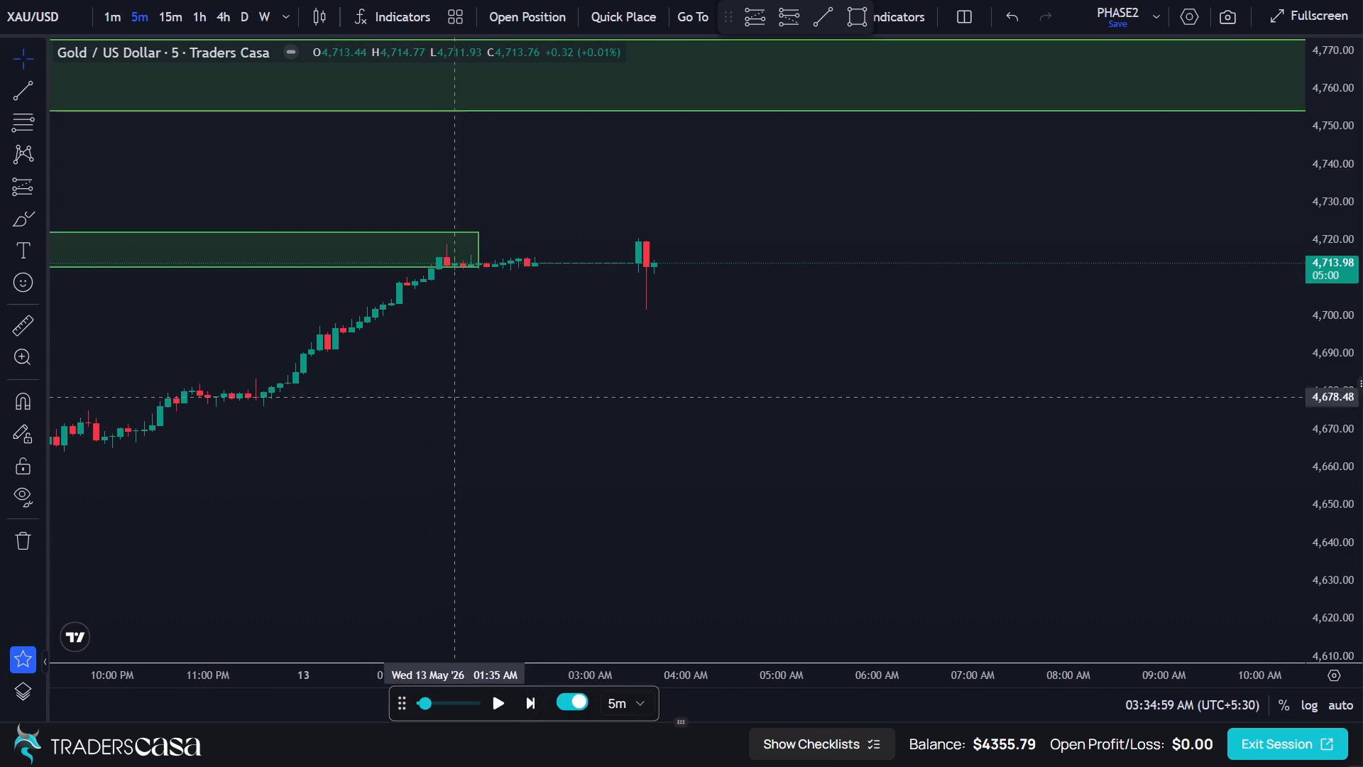
Extend the right edge of the lower green zone beyond the newest candles, to about 04:05 AM.
{"action": "left_click_drag", "start_coordinate": [480, 251], "coordinate": [696, 288]}
{"action": "left_click", "coordinate": [640, 199]}
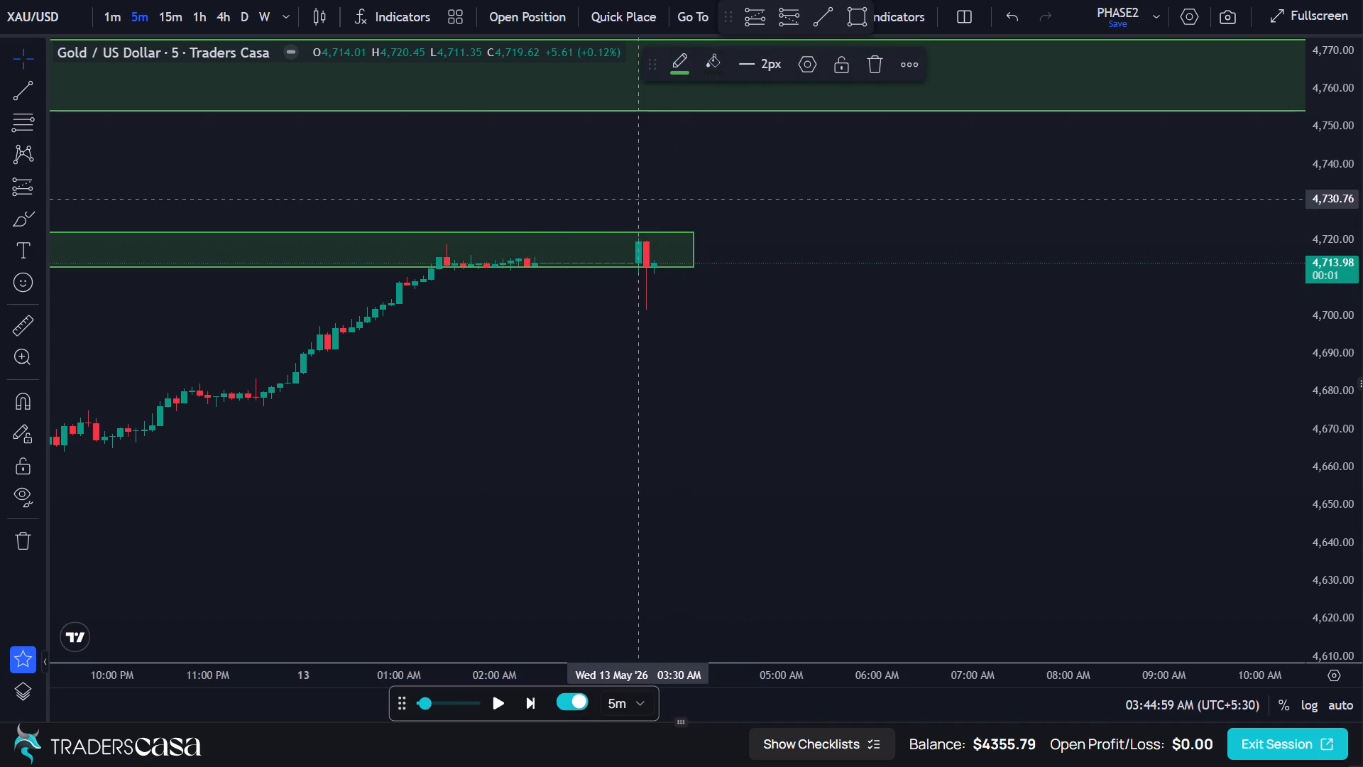
{"action": "left_click", "coordinate": [639, 199]}
Examine the wider 5-minute price action around the green zones, back to the early hours of 12 May.
{"action": "scroll", "coordinate": [639, 199], "scroll_direction": "down", "scroll_amount": 9}
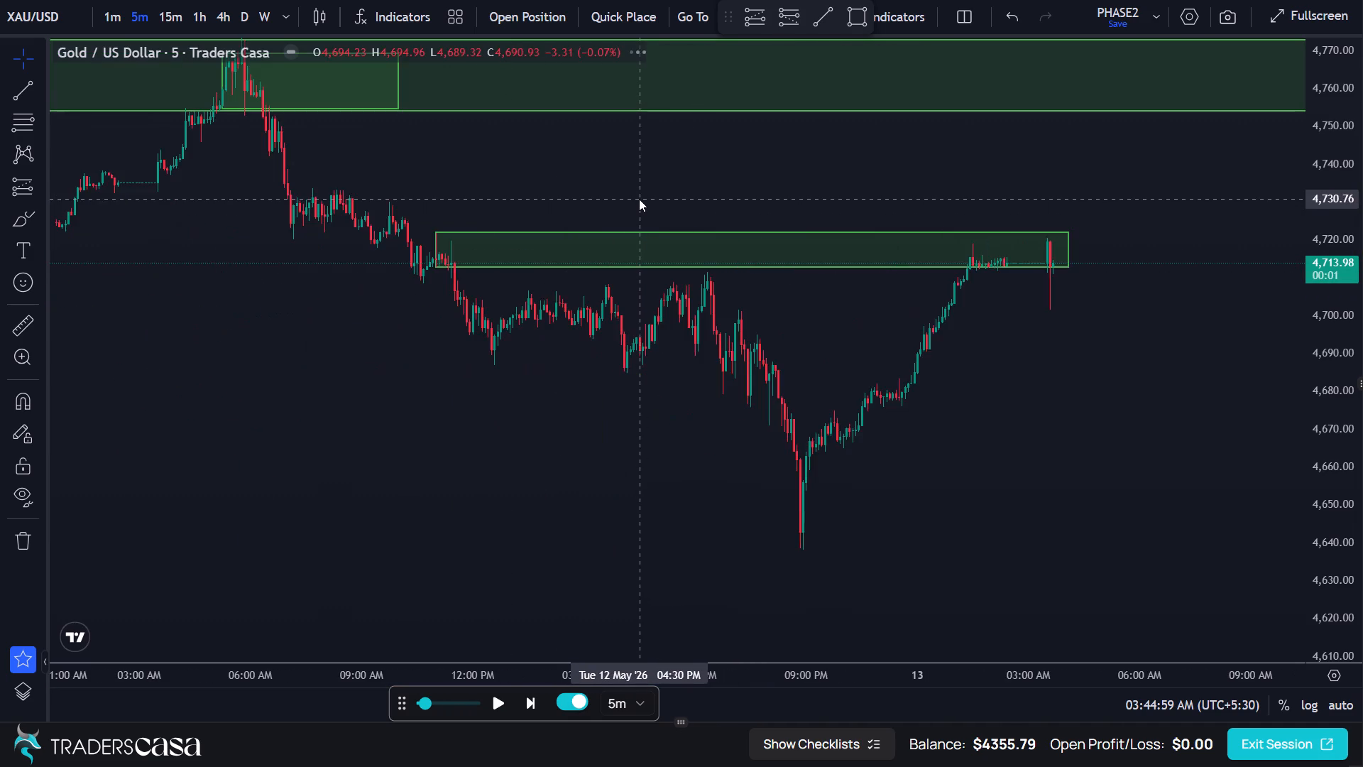
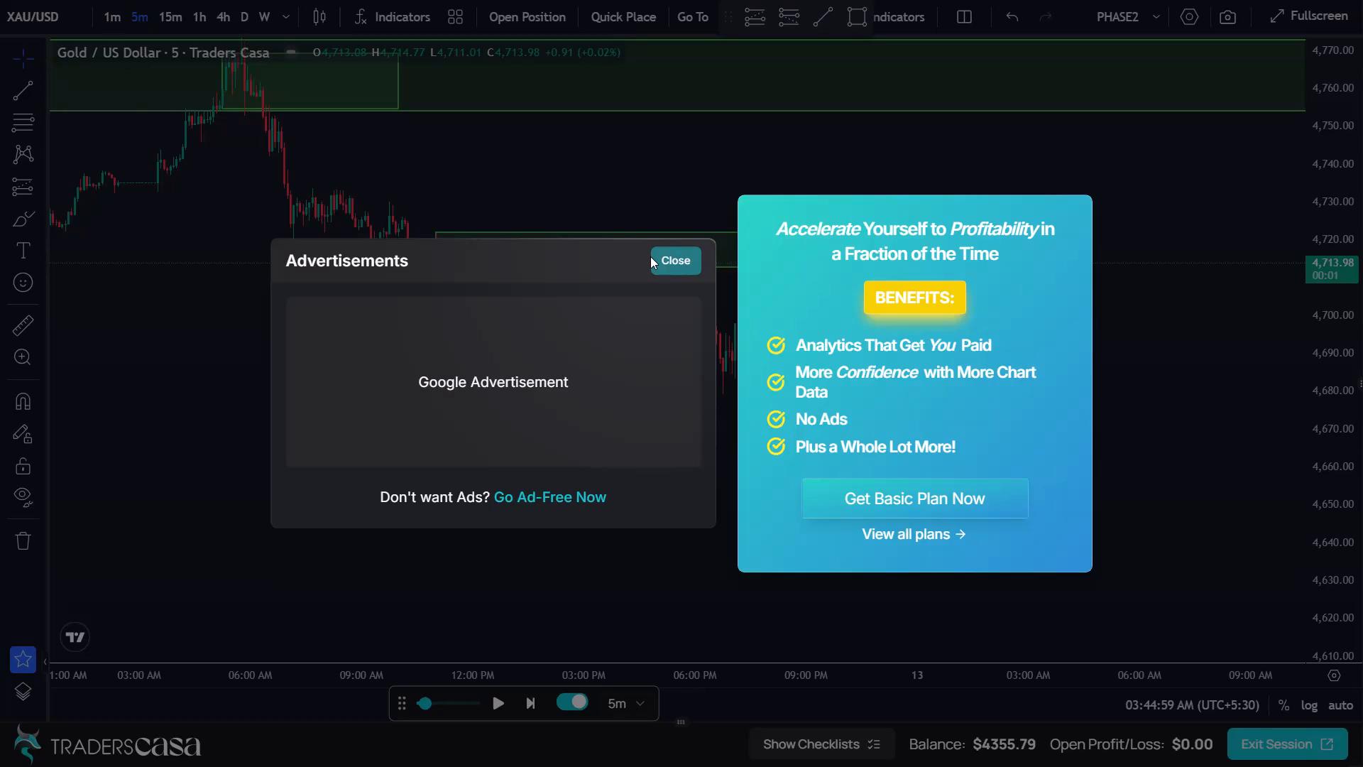
Dismiss the advertisement overlay covering the chart.
{"action": "left_click", "coordinate": [670, 262]}
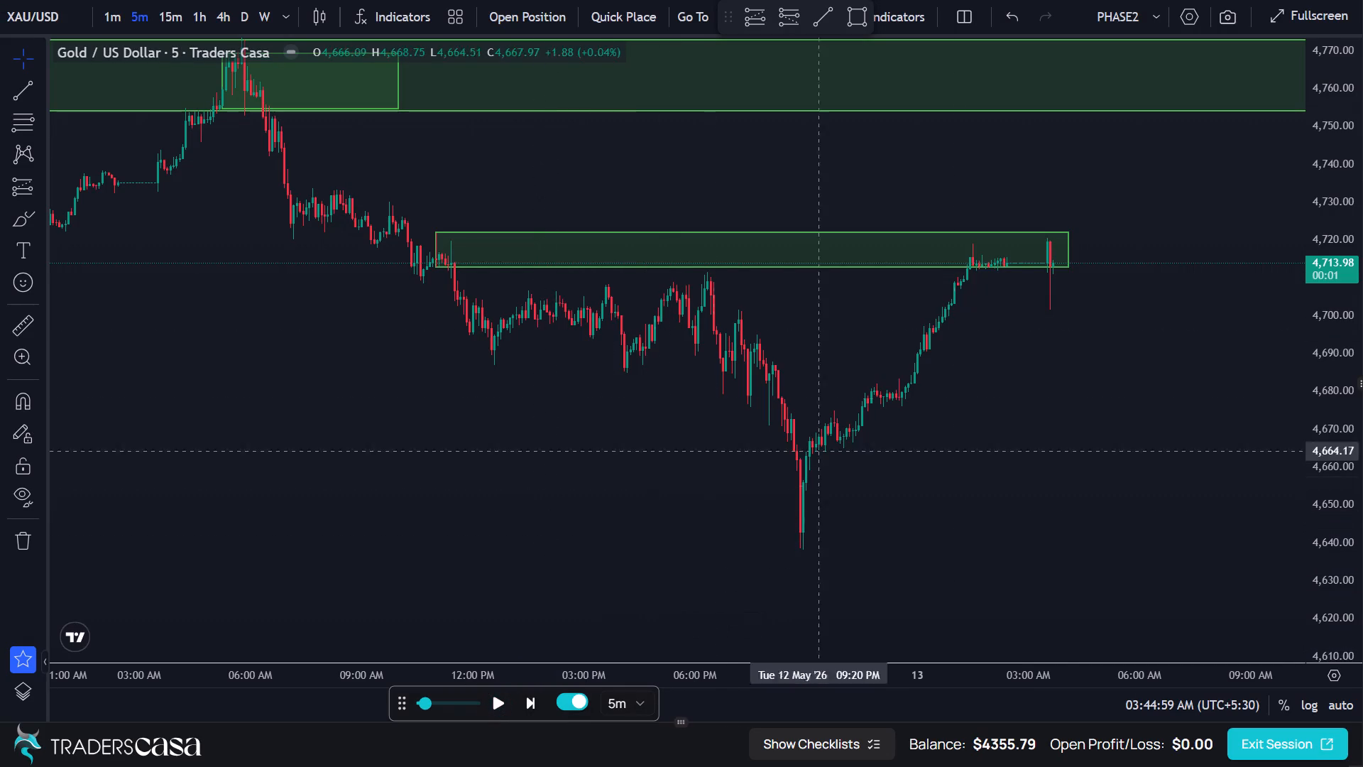
Advance the XAU/USD replay in 5-minute candles until the replay clock reaches about 11:45 AM on 13 May.
{"action": "left_click_drag", "start_coordinate": [1042, 349], "coordinate": [822, 424]}
{"action": "scroll", "coordinate": [819, 425], "scroll_direction": "up", "scroll_amount": 6}
{"action": "left_click_drag", "start_coordinate": [388, 443], "coordinate": [848, 442]}
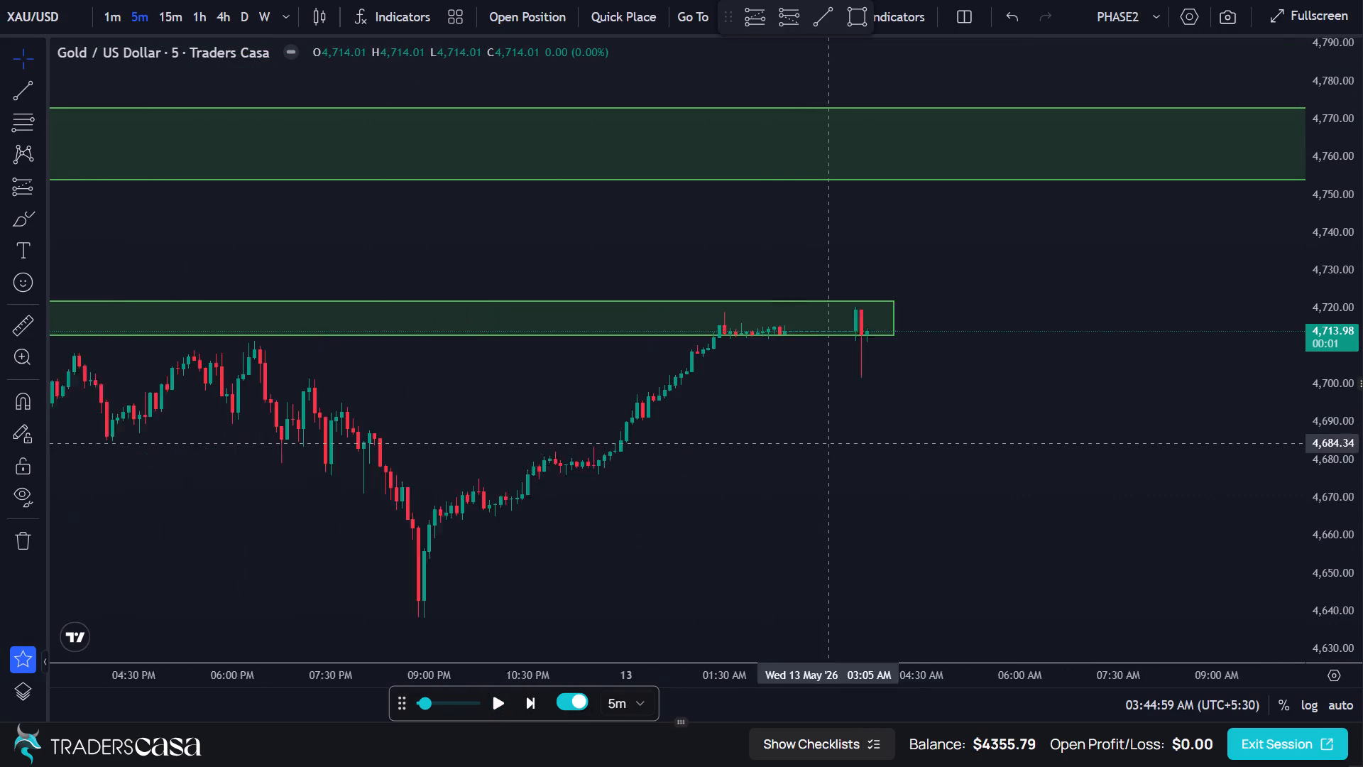
{"action": "left_click_drag", "start_coordinate": [848, 442], "coordinate": [892, 234]}
{"action": "scroll", "coordinate": [892, 234], "scroll_direction": "up", "scroll_amount": 4}
{"action": "left_click_drag", "start_coordinate": [874, 262], "coordinate": [865, 414]}
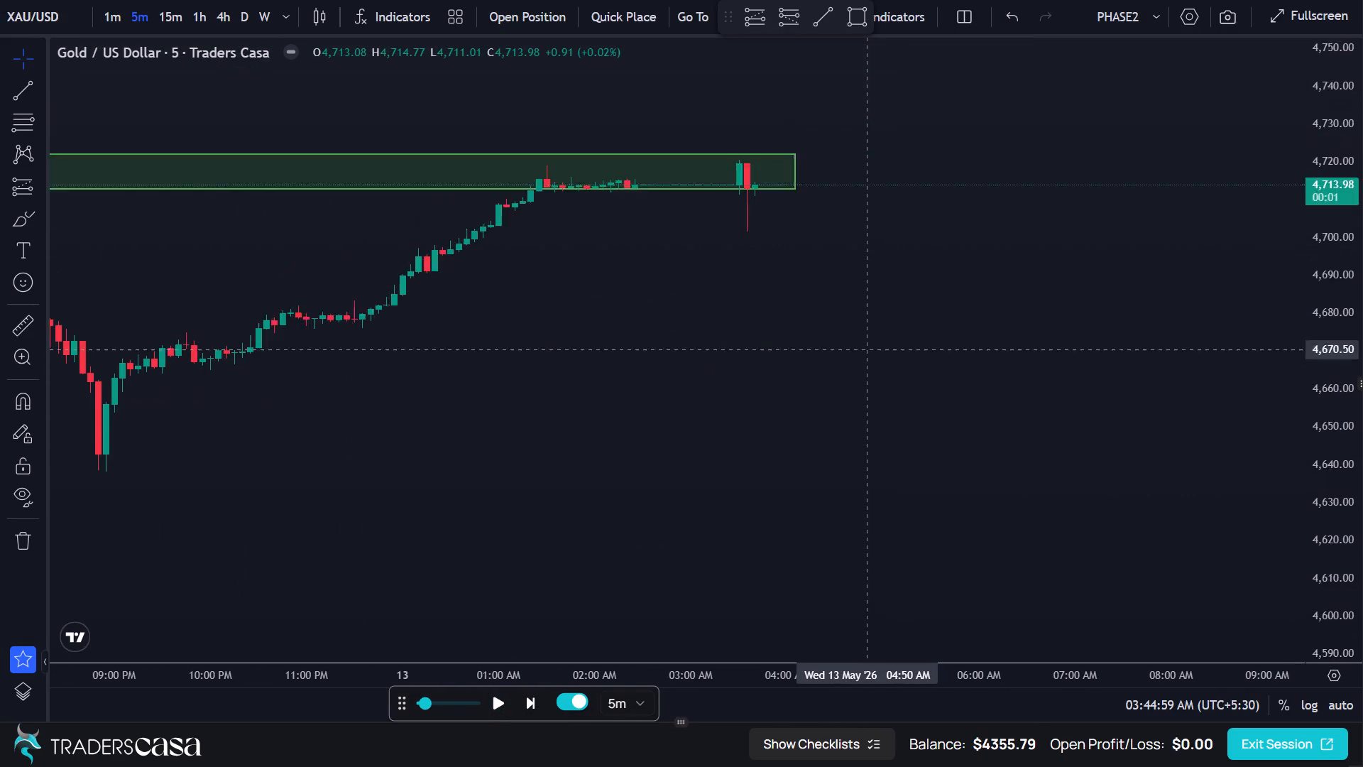
{"action": "left_click_drag", "start_coordinate": [865, 414], "coordinate": [863, 501]}
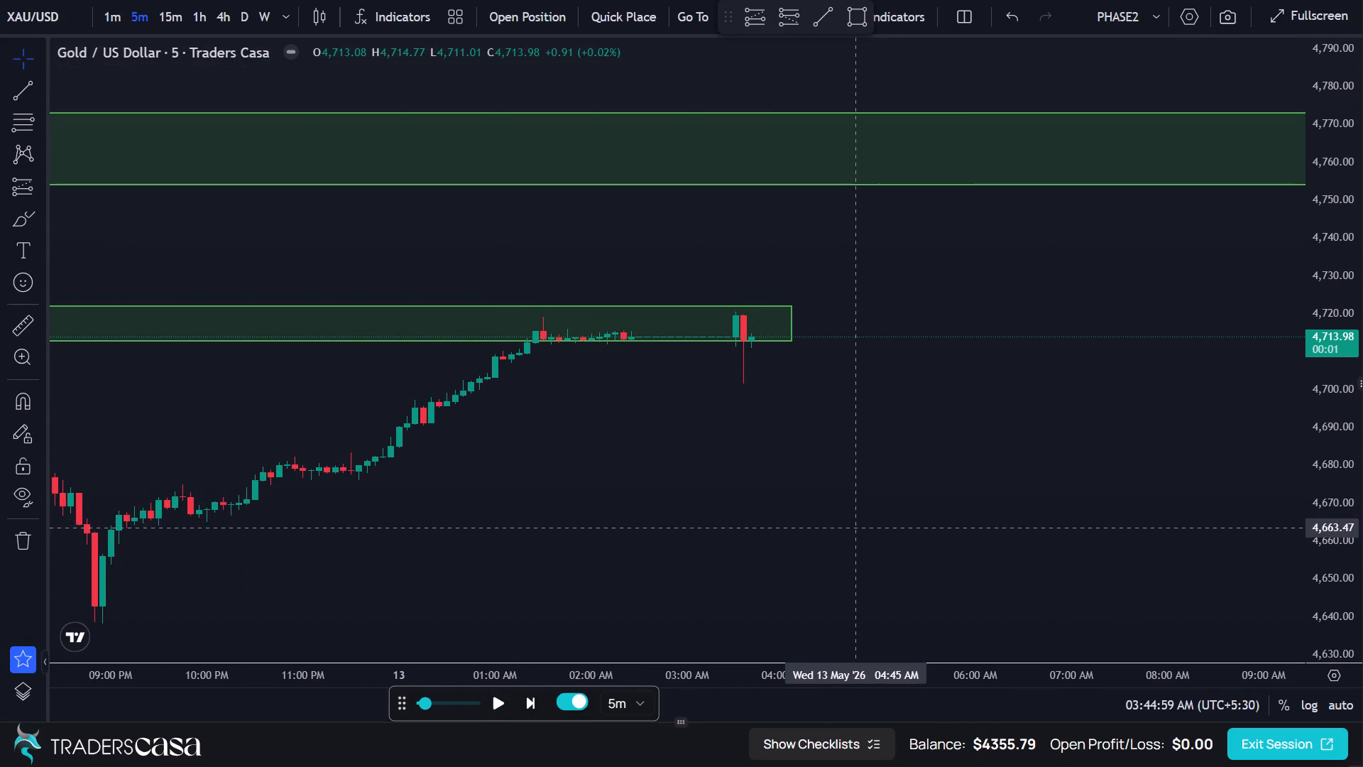
{"action": "left_click", "coordinate": [517, 708]}
{"action": "left_click", "coordinate": [517, 700]}
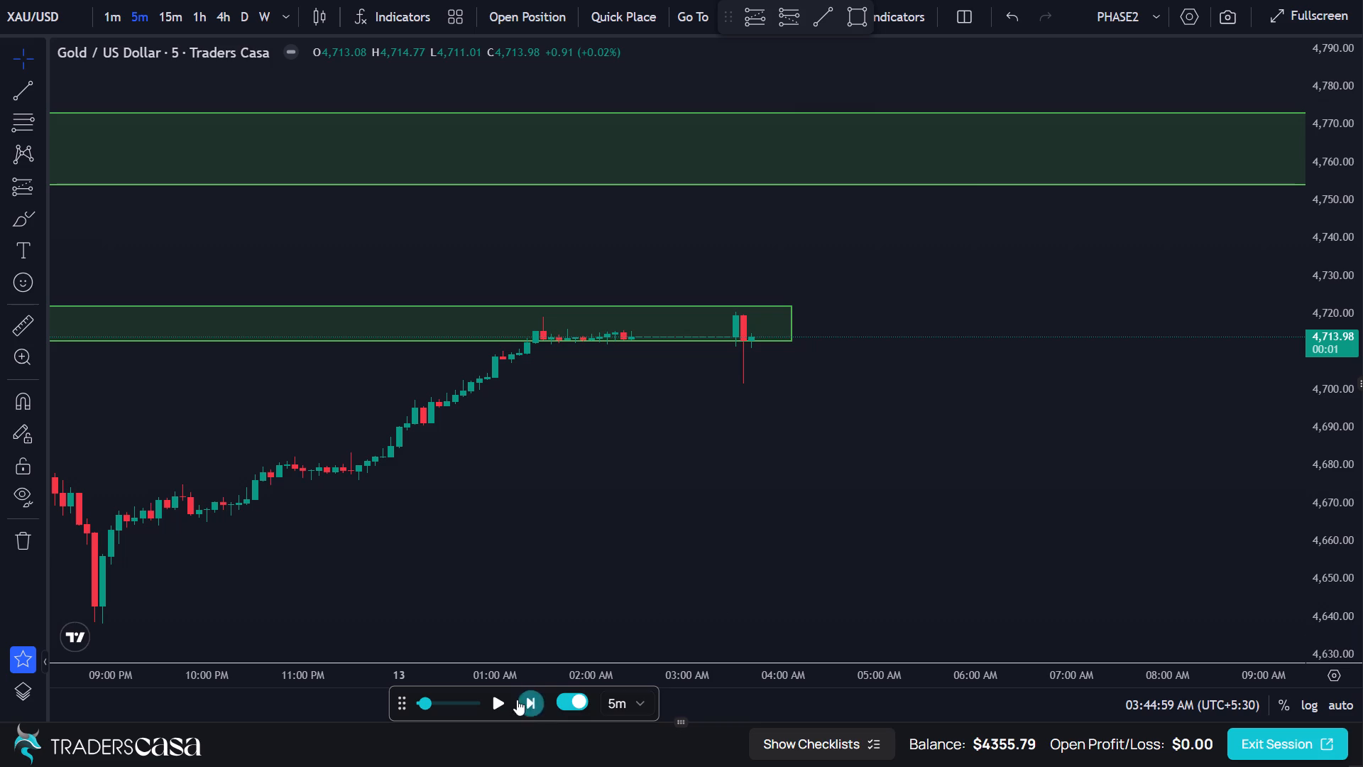
{"action": "left_click", "coordinate": [517, 700]}
{"action": "left_click", "coordinate": [525, 697]}
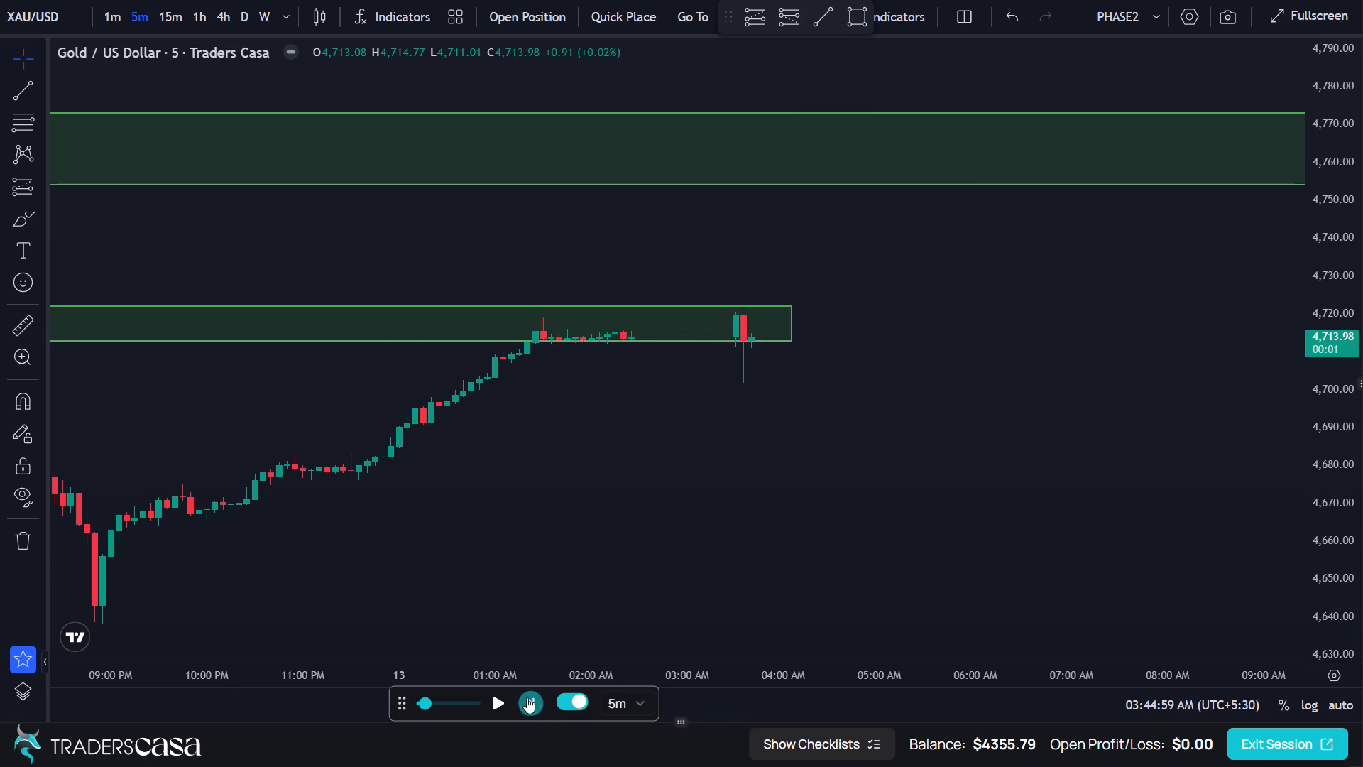
{"action": "left_click", "coordinate": [527, 697]}
{"action": "left_click", "coordinate": [527, 697]}
{"action": "left_click", "coordinate": [527, 698]}
{"action": "triple_click", "coordinate": [527, 698]}
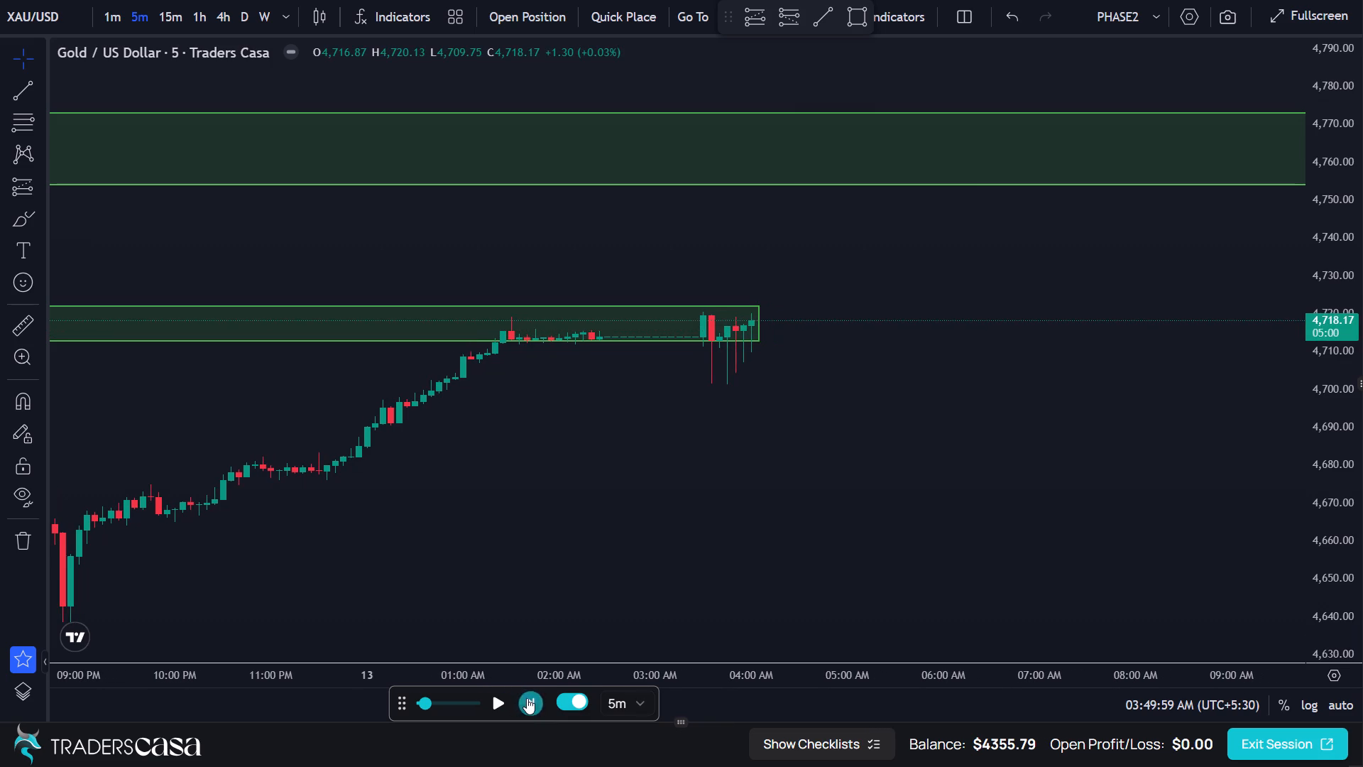
{"action": "triple_click", "coordinate": [527, 698]}
{"action": "triple_click", "coordinate": [528, 700]}
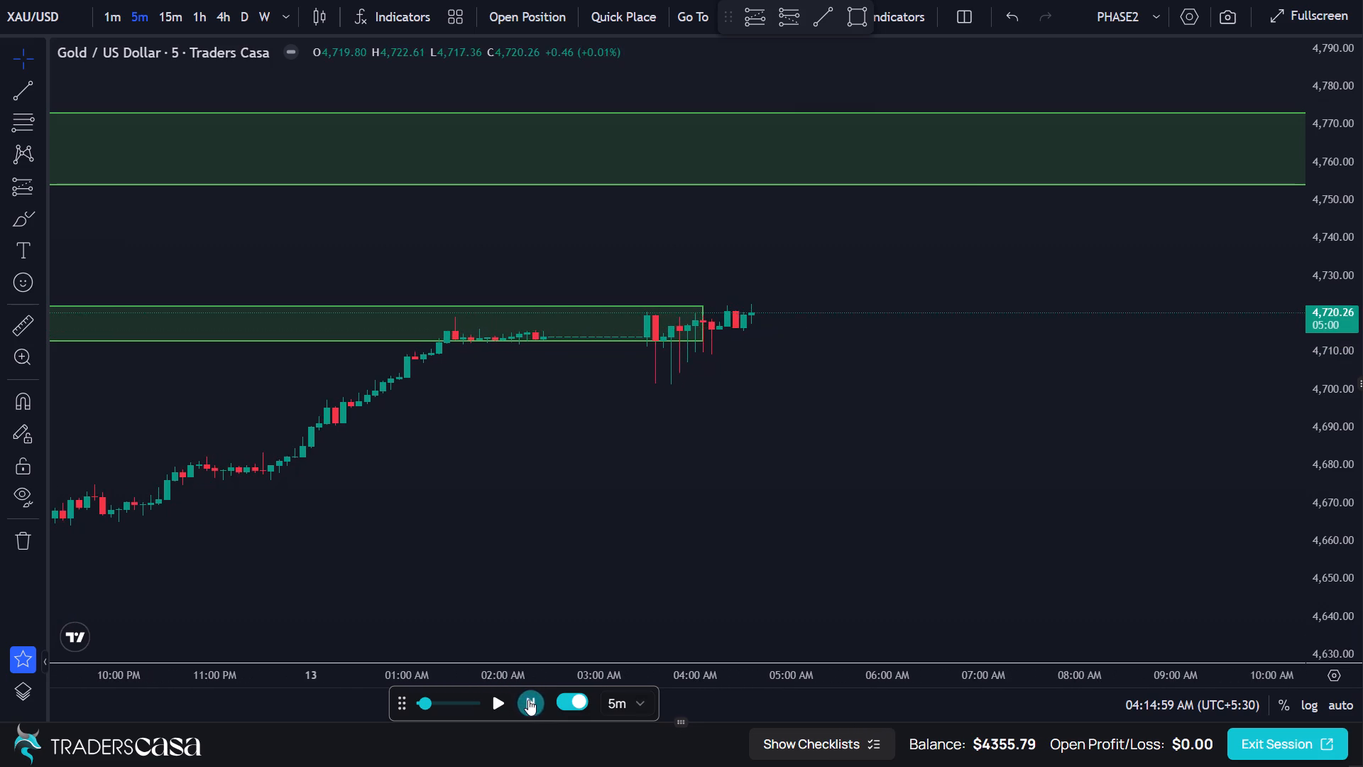
{"action": "triple_click", "coordinate": [528, 700]}
{"action": "triple_click", "coordinate": [528, 700]}
{"action": "triple_click", "coordinate": [528, 700]}
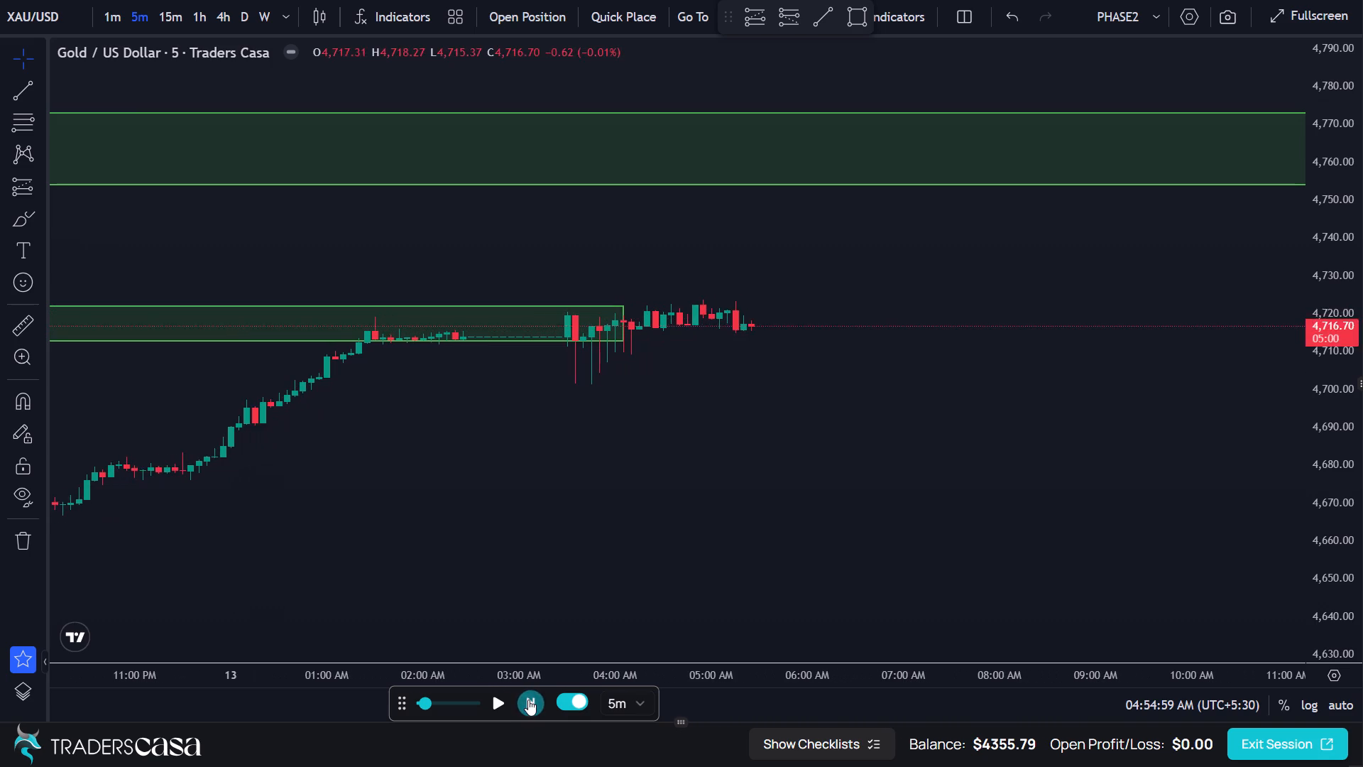
{"action": "triple_click", "coordinate": [528, 700]}
{"action": "triple_click", "coordinate": [528, 700]}
{"action": "triple_click", "coordinate": [528, 700]}
{"action": "triple_click", "coordinate": [528, 700]}
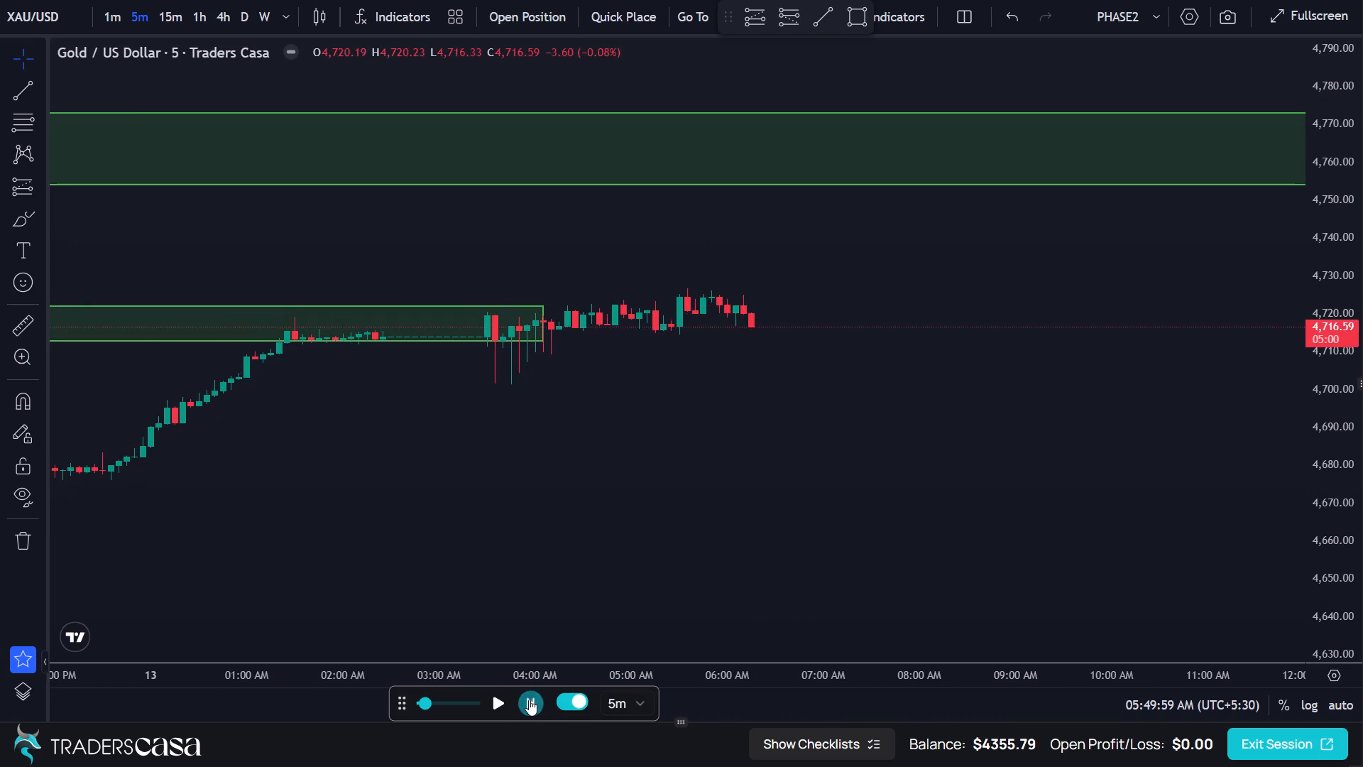
{"action": "triple_click", "coordinate": [529, 700]}
{"action": "triple_click", "coordinate": [529, 700]}
{"action": "triple_click", "coordinate": [529, 700]}
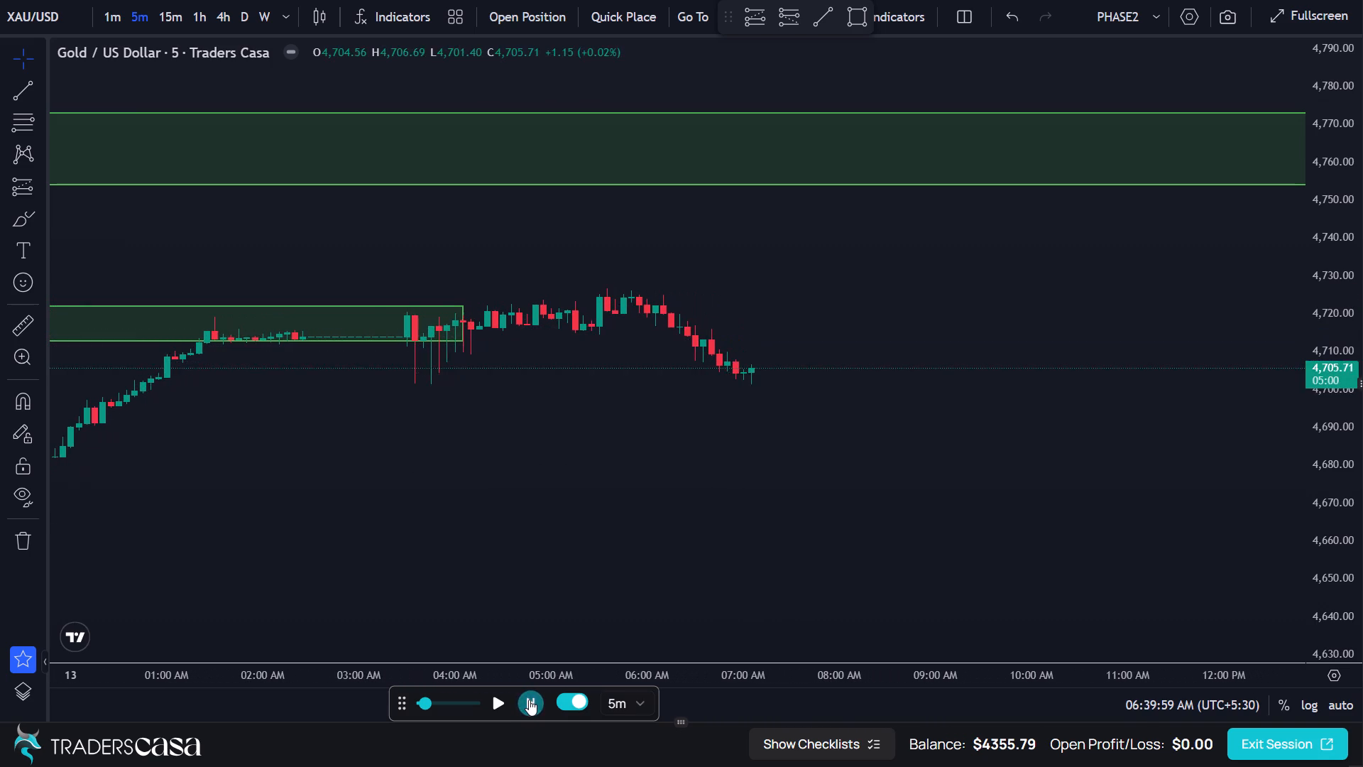
{"action": "triple_click", "coordinate": [530, 700]}
{"action": "triple_click", "coordinate": [530, 700]}
{"action": "triple_click", "coordinate": [530, 701]}
{"action": "triple_click", "coordinate": [530, 702]}
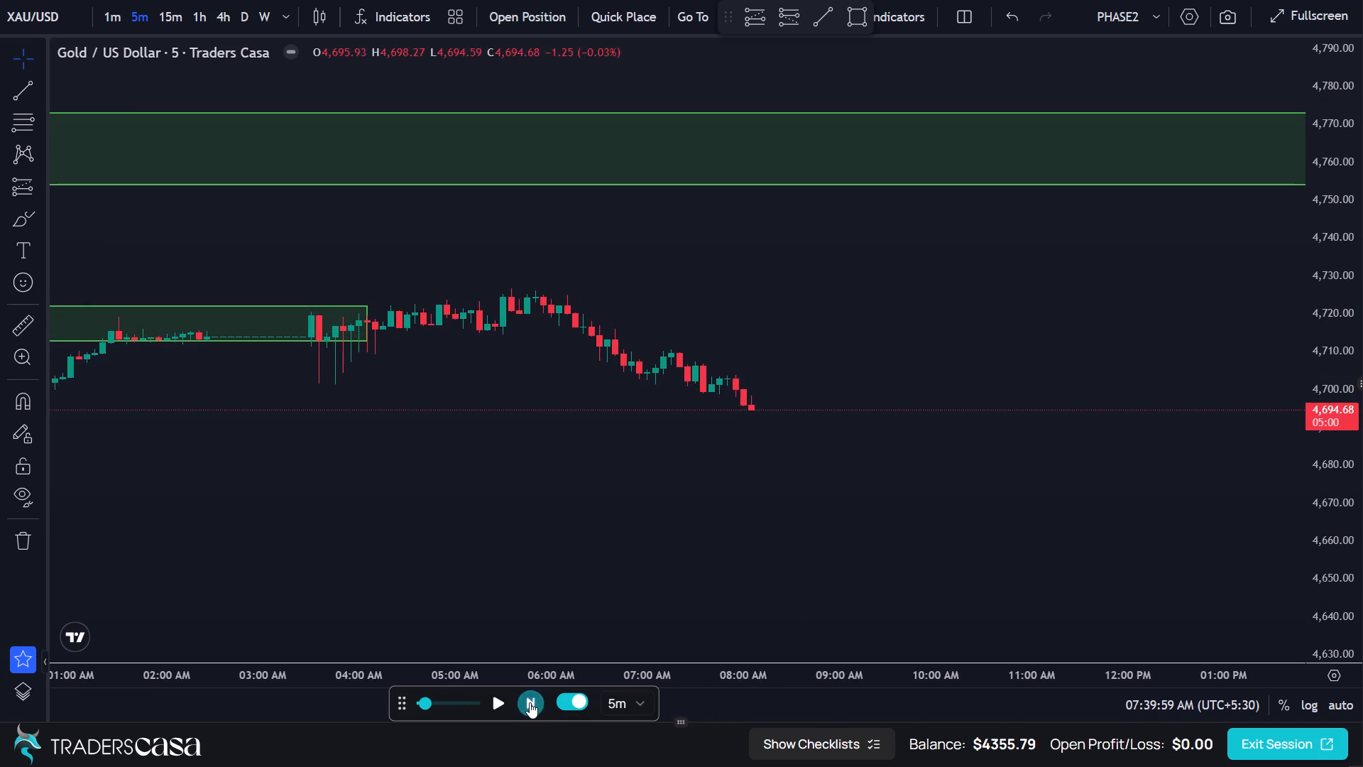
{"action": "triple_click", "coordinate": [530, 702]}
{"action": "triple_click", "coordinate": [530, 702]}
{"action": "triple_click", "coordinate": [530, 702]}
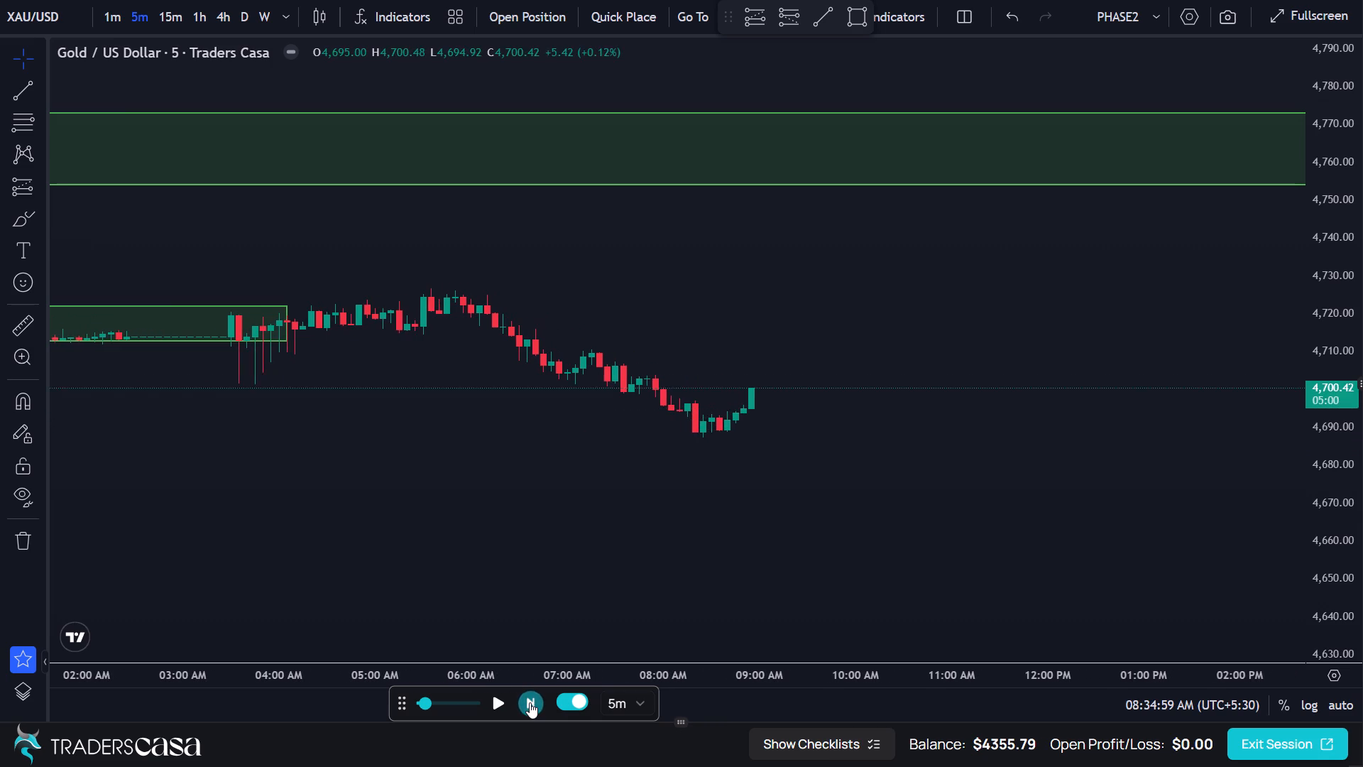
{"action": "triple_click", "coordinate": [530, 702]}
{"action": "triple_click", "coordinate": [530, 702]}
{"action": "triple_click", "coordinate": [530, 702]}
{"action": "triple_click", "coordinate": [530, 702]}
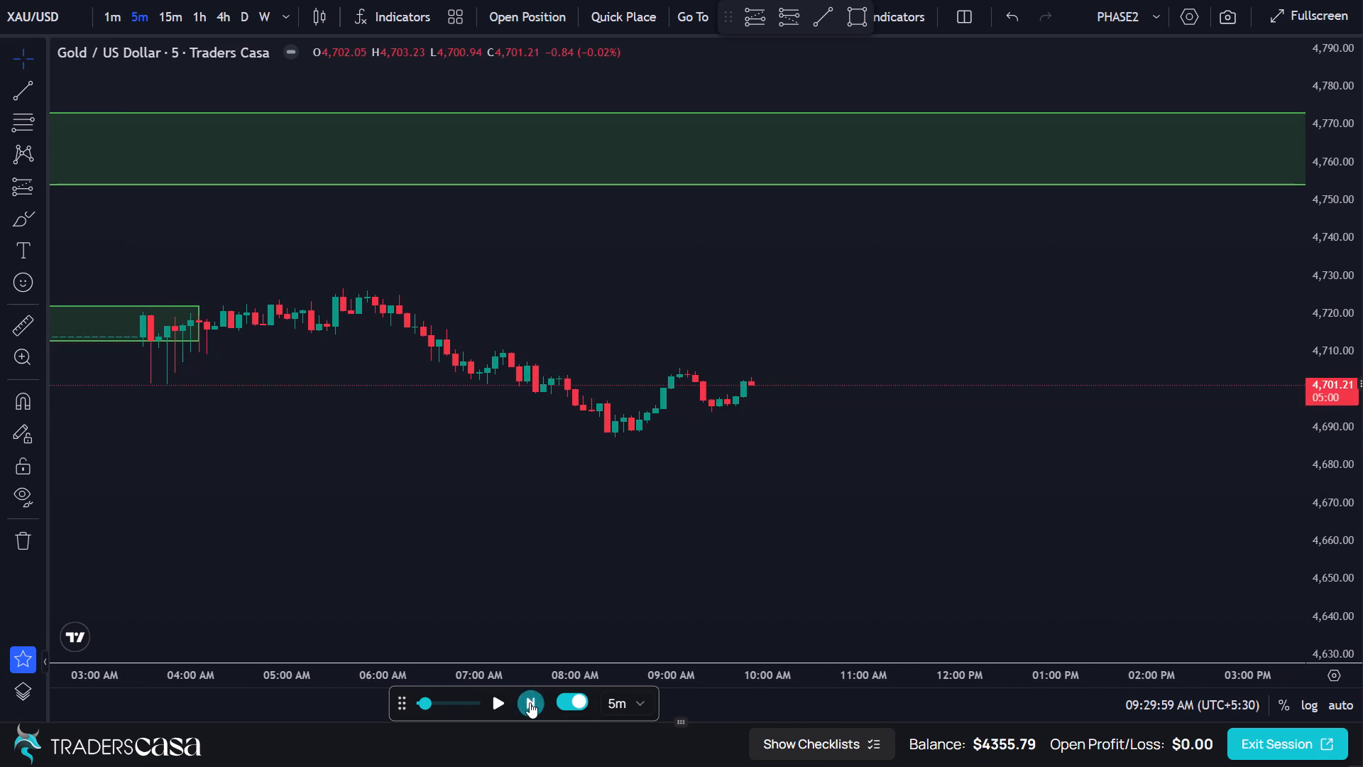
{"action": "triple_click", "coordinate": [530, 702]}
{"action": "triple_click", "coordinate": [530, 703]}
{"action": "triple_click", "coordinate": [530, 703]}
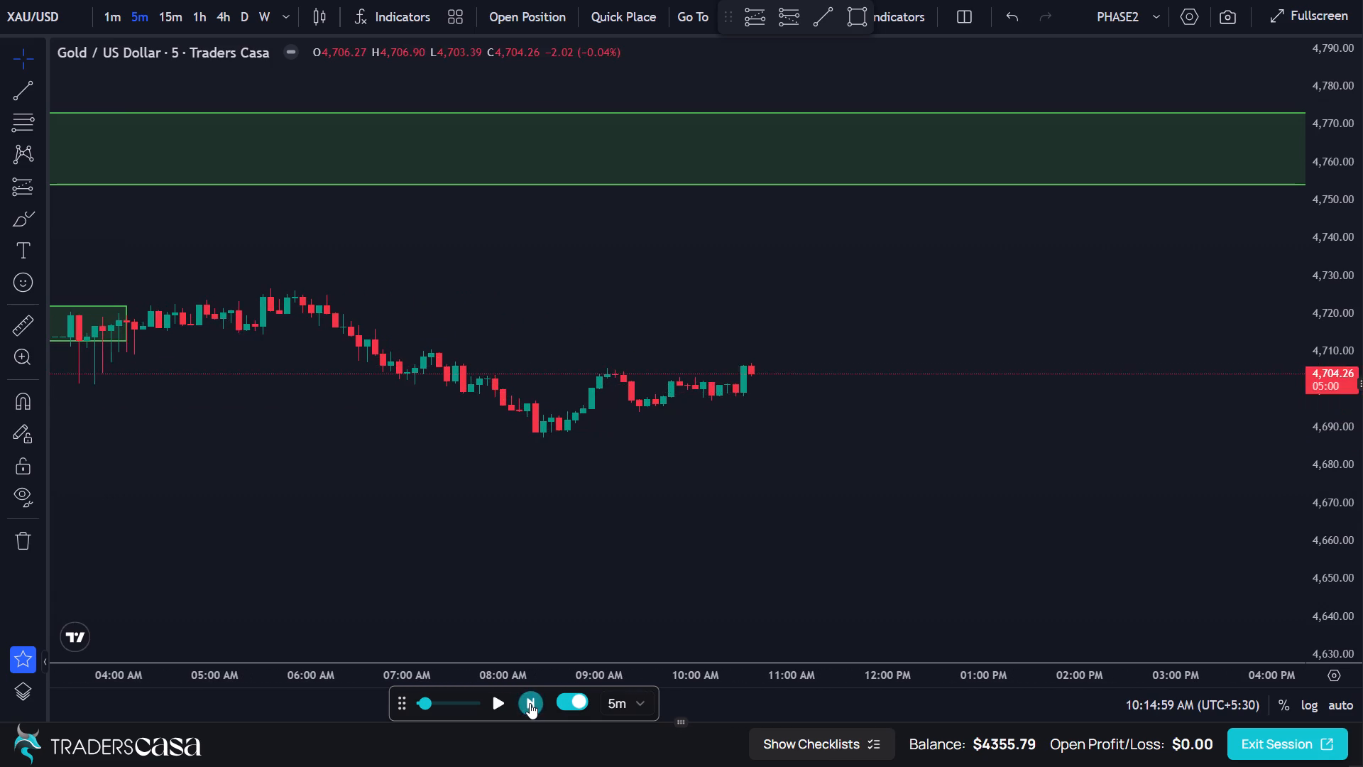
{"action": "triple_click", "coordinate": [530, 703]}
{"action": "triple_click", "coordinate": [530, 703]}
{"action": "triple_click", "coordinate": [530, 703]}
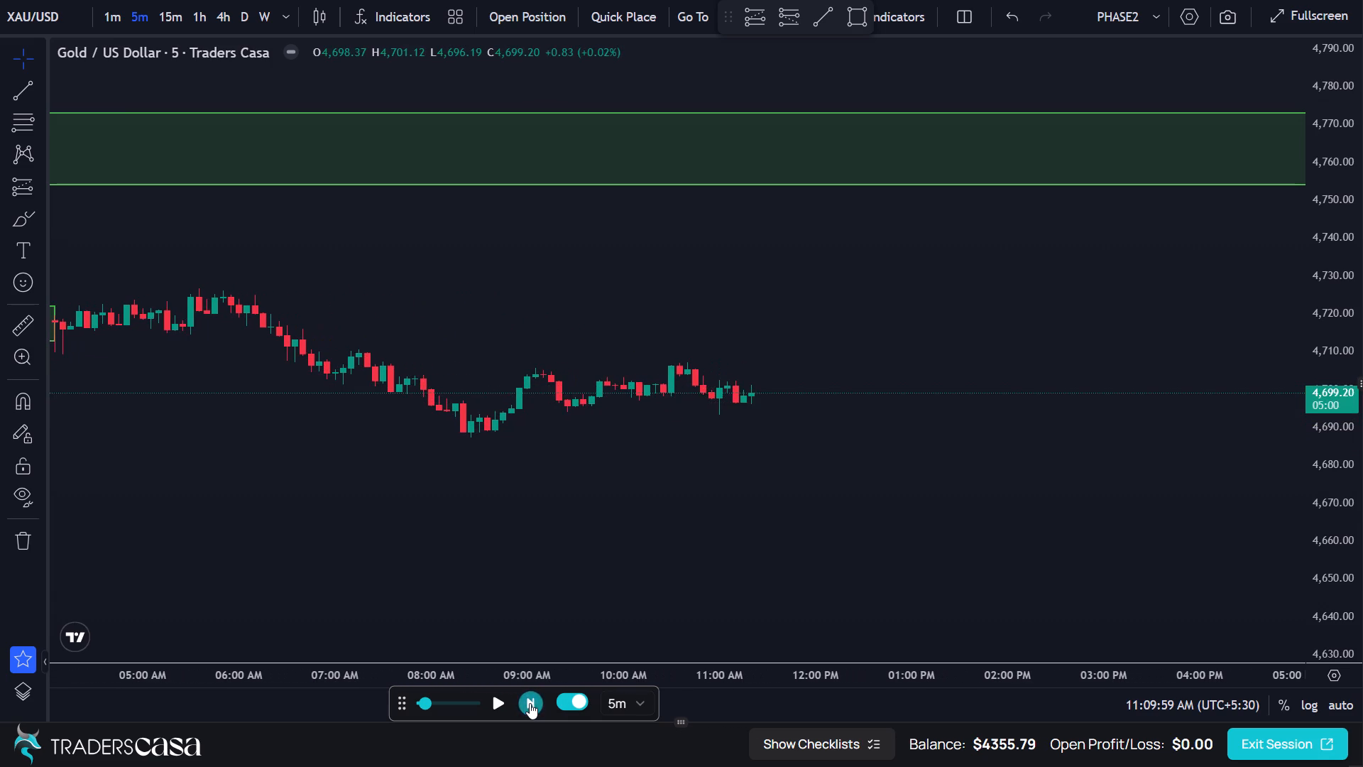
{"action": "double_click", "coordinate": [530, 704]}
Start replay playback, advance it further in 5-minute candles, and pause with the replay clock at 02:19:59 PM.
{"action": "left_click", "coordinate": [504, 712]}
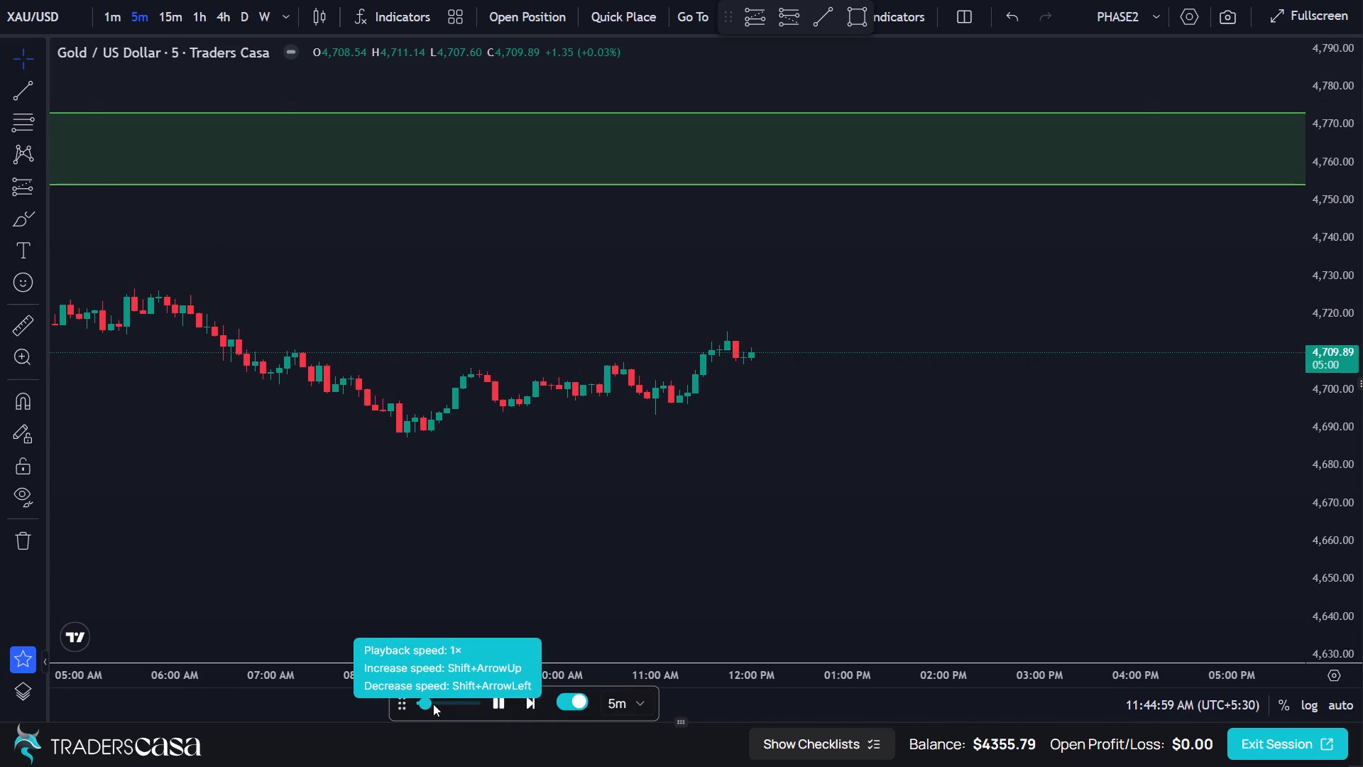
{"action": "double_click", "coordinate": [522, 696]}
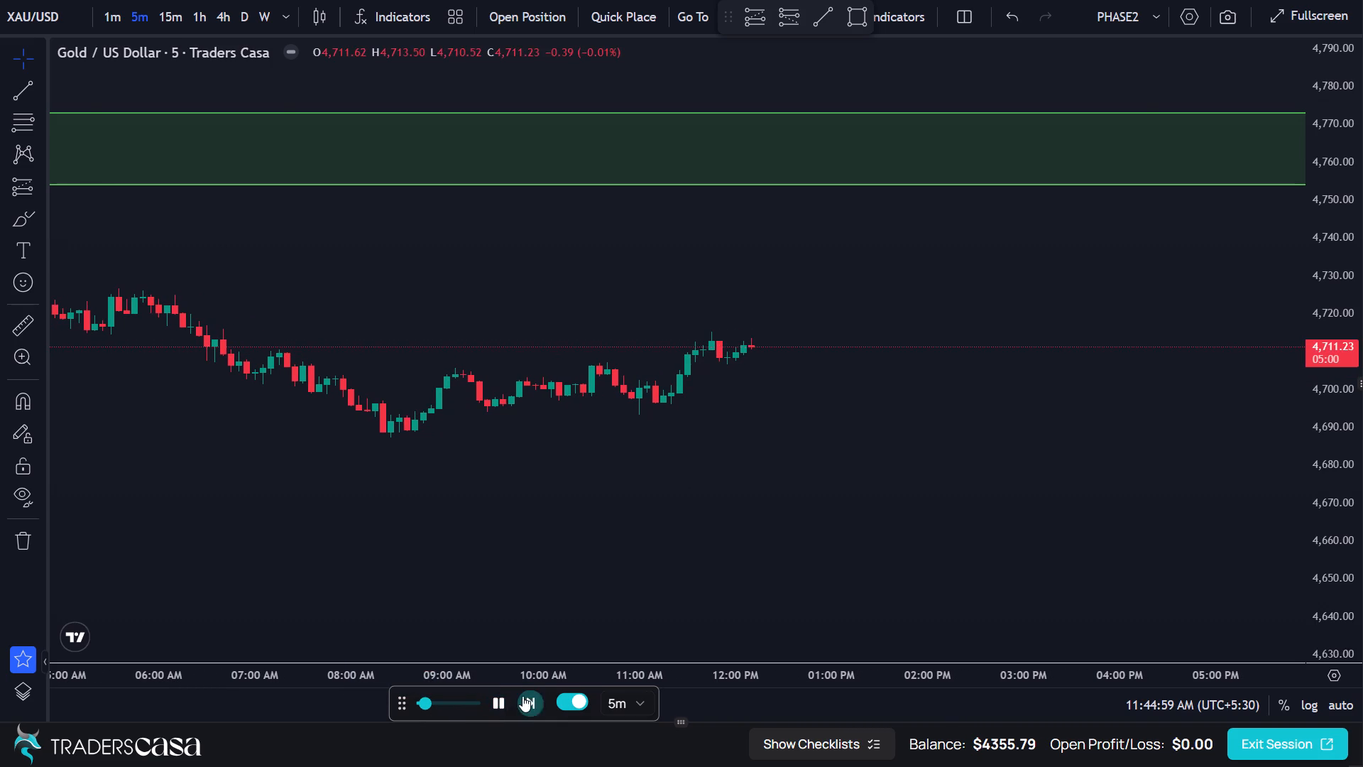
{"action": "triple_click", "coordinate": [527, 698]}
{"action": "triple_click", "coordinate": [527, 699]}
{"action": "triple_click", "coordinate": [527, 701]}
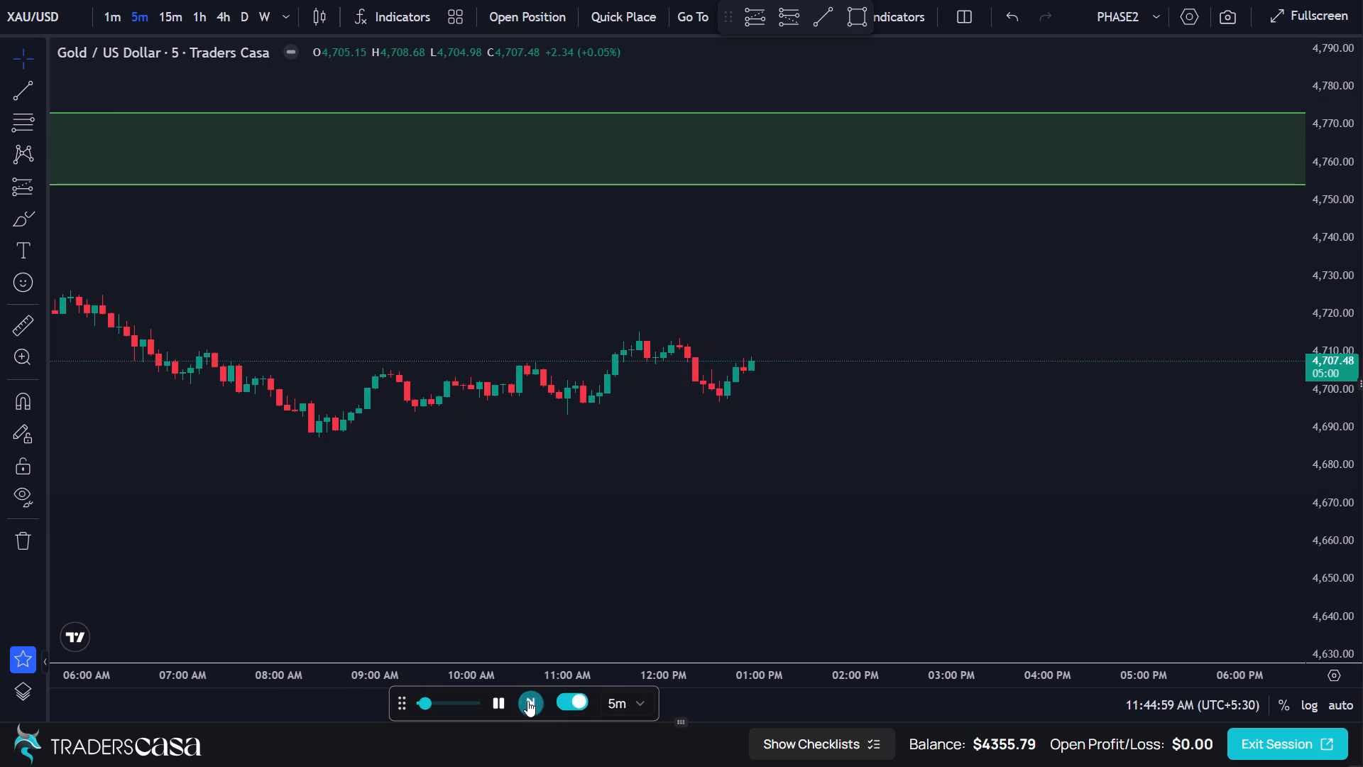
{"action": "triple_click", "coordinate": [526, 703]}
{"action": "triple_click", "coordinate": [526, 703]}
{"action": "triple_click", "coordinate": [526, 703]}
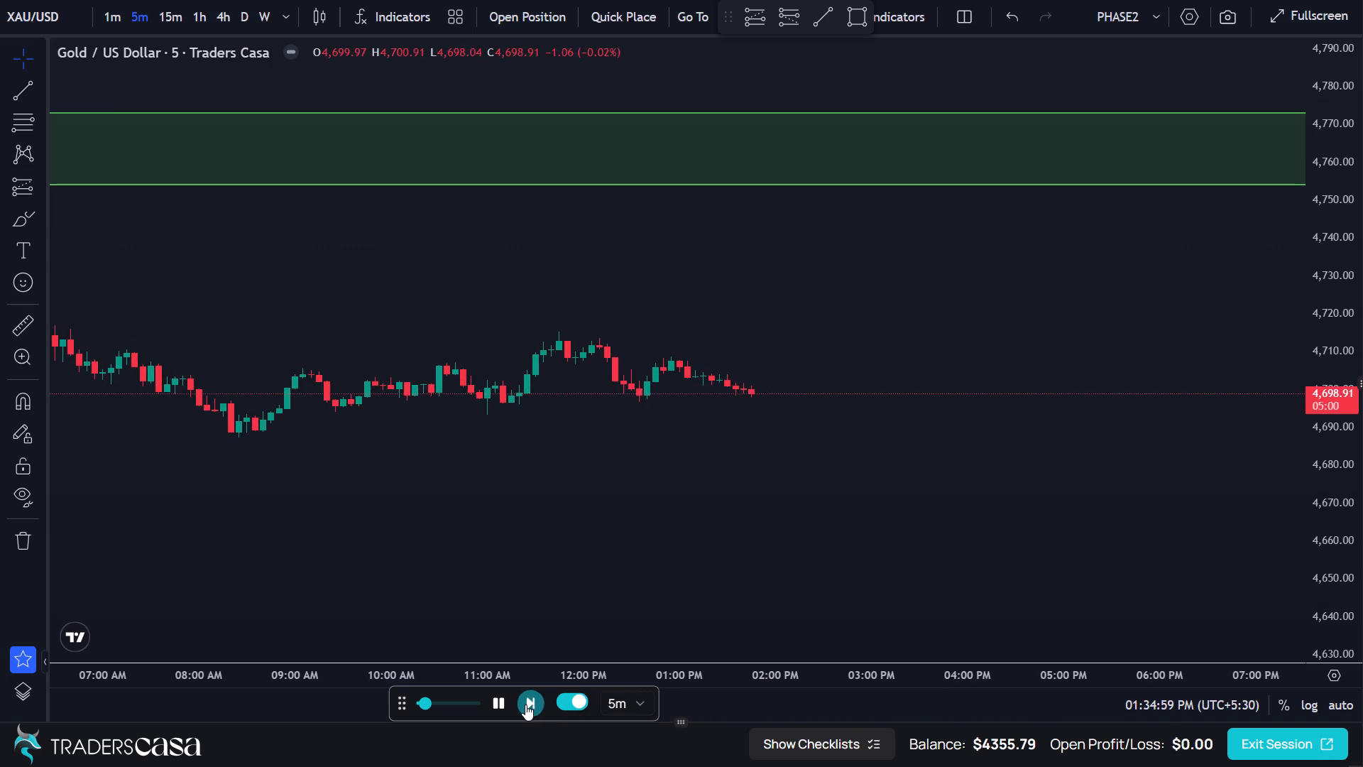
{"action": "triple_click", "coordinate": [525, 705]}
{"action": "double_click", "coordinate": [525, 705]}
{"action": "left_click", "coordinate": [492, 701]}
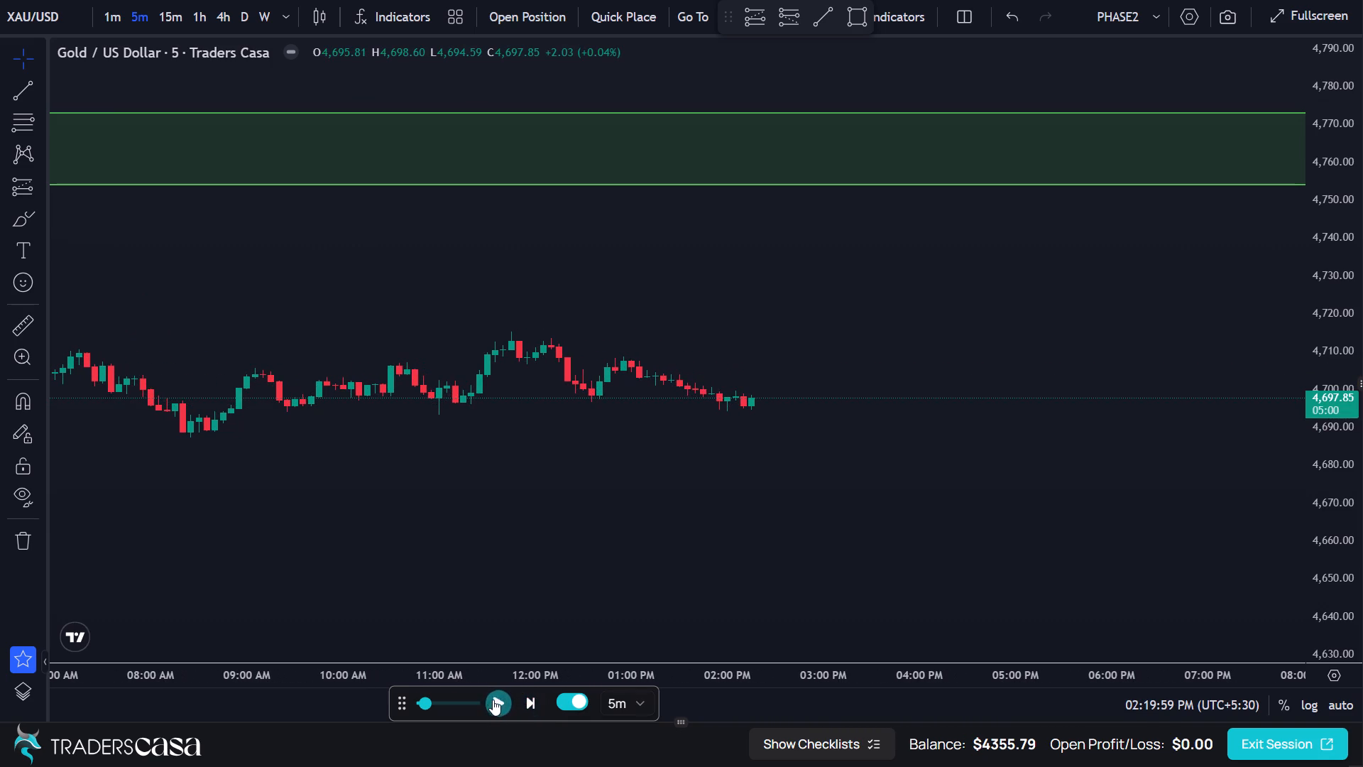
Switch the XAU/USD chart to the 15-minute timeframe and review price action around the lower green zone back to midday 12 May.
{"action": "left_click", "coordinate": [173, 22]}
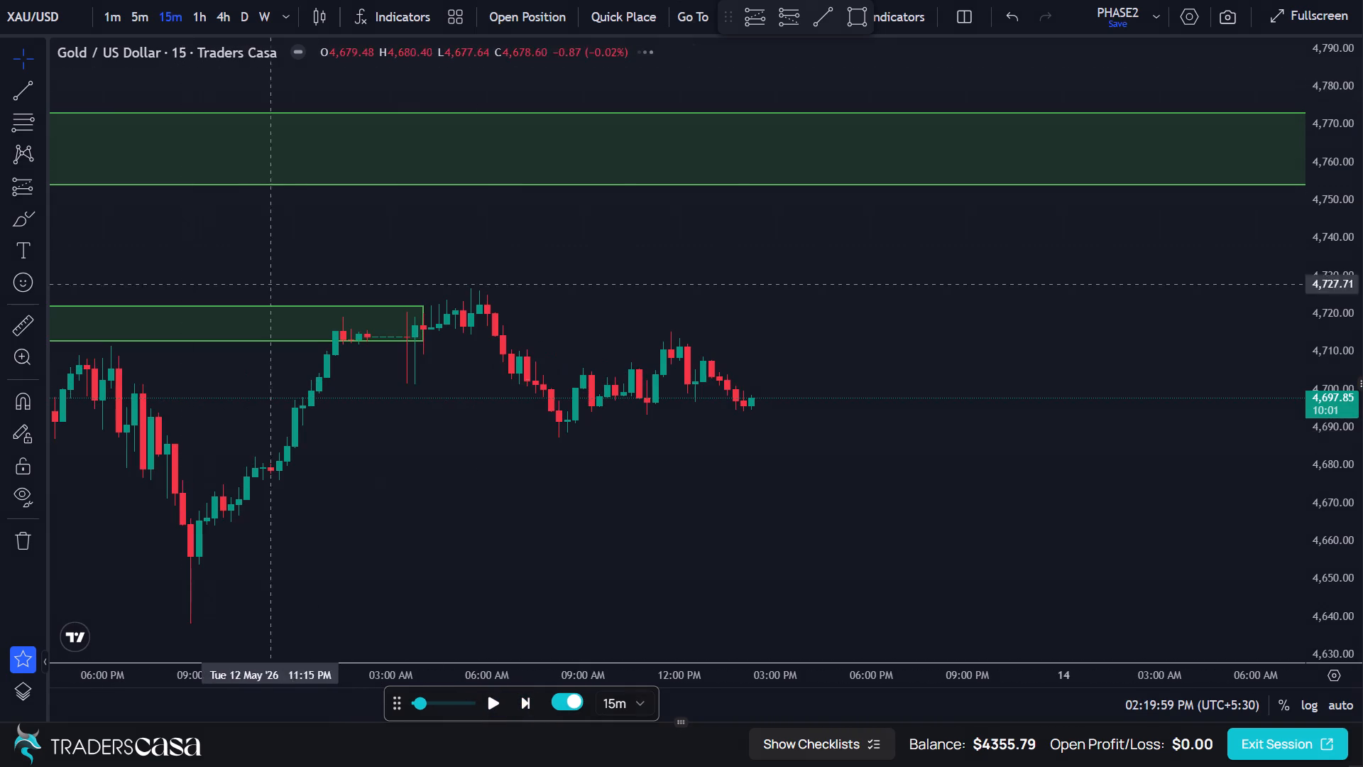
{"action": "left_click_drag", "start_coordinate": [608, 503], "coordinate": [572, 552]}
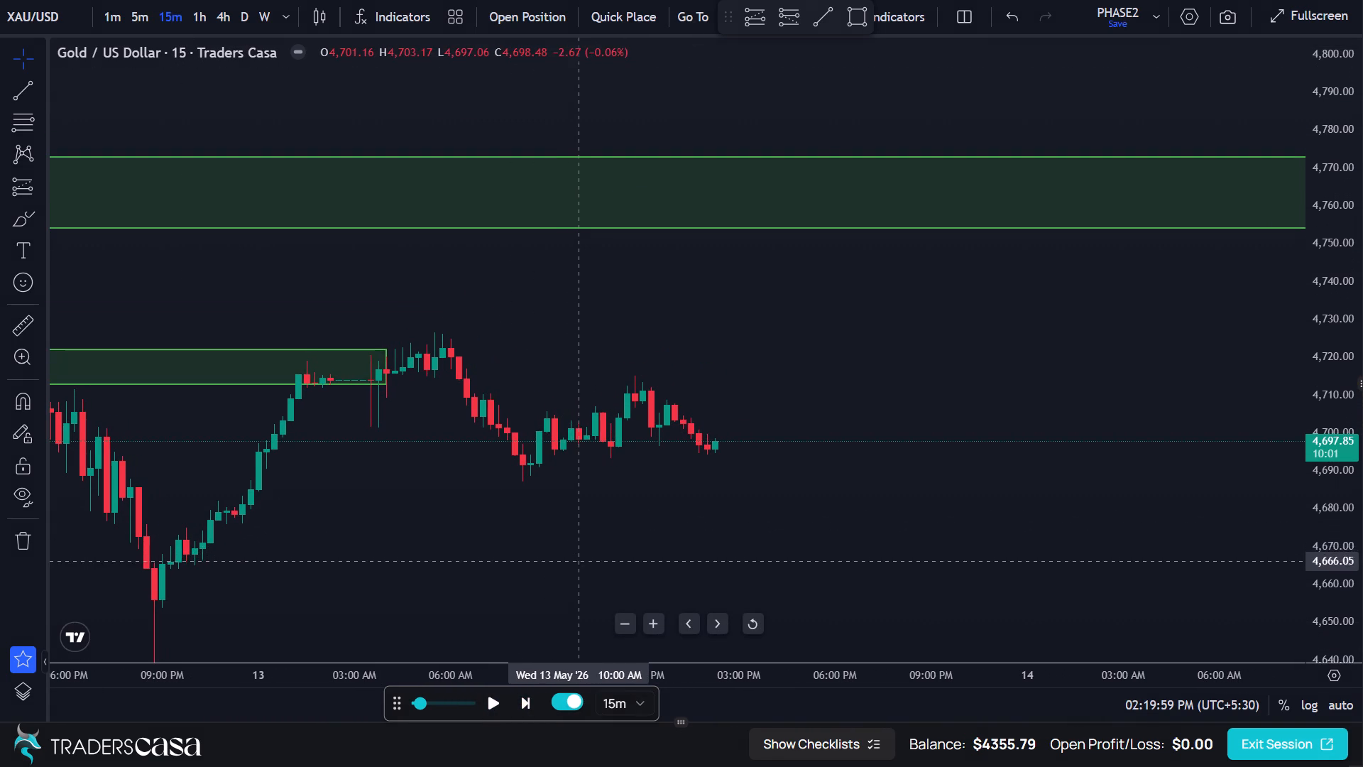
{"action": "left_click_drag", "start_coordinate": [471, 580], "coordinate": [481, 578]}
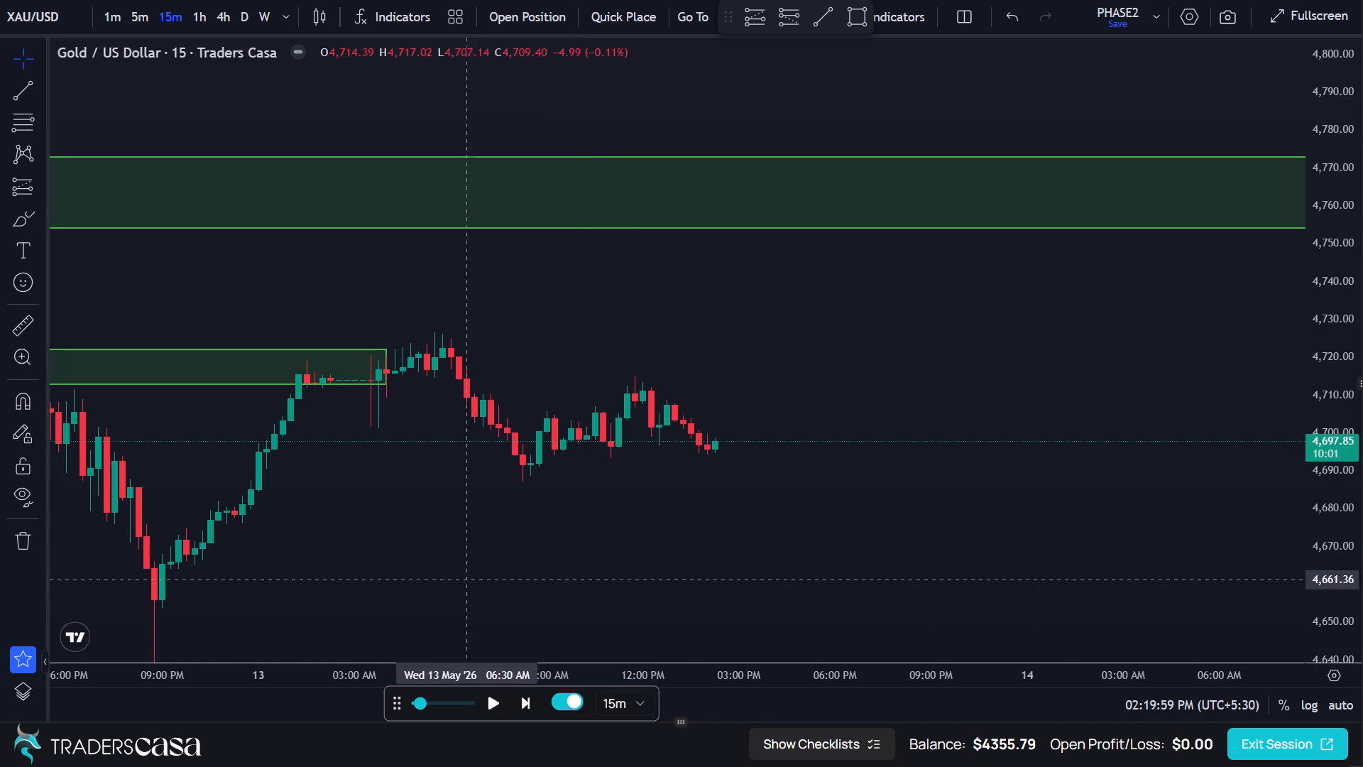
{"action": "left_click_drag", "start_coordinate": [481, 578], "coordinate": [710, 555]}
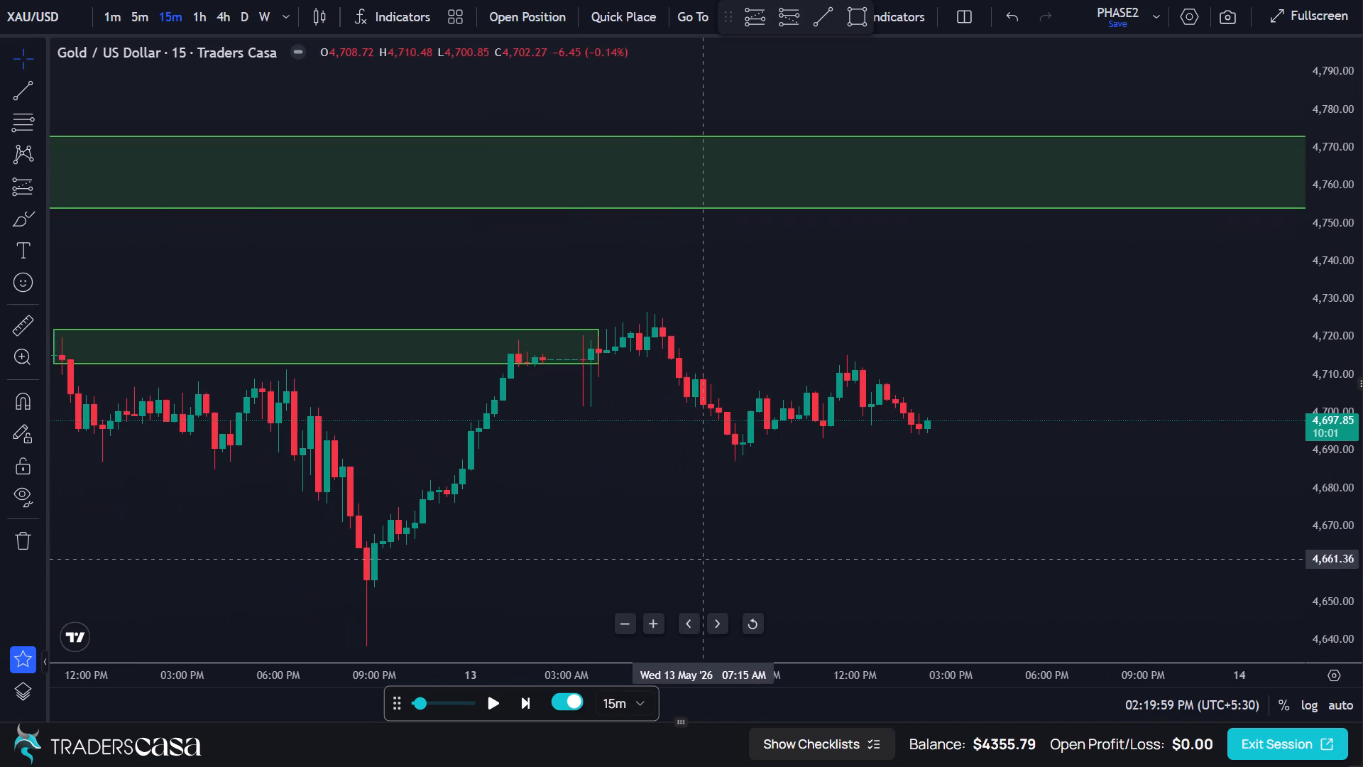
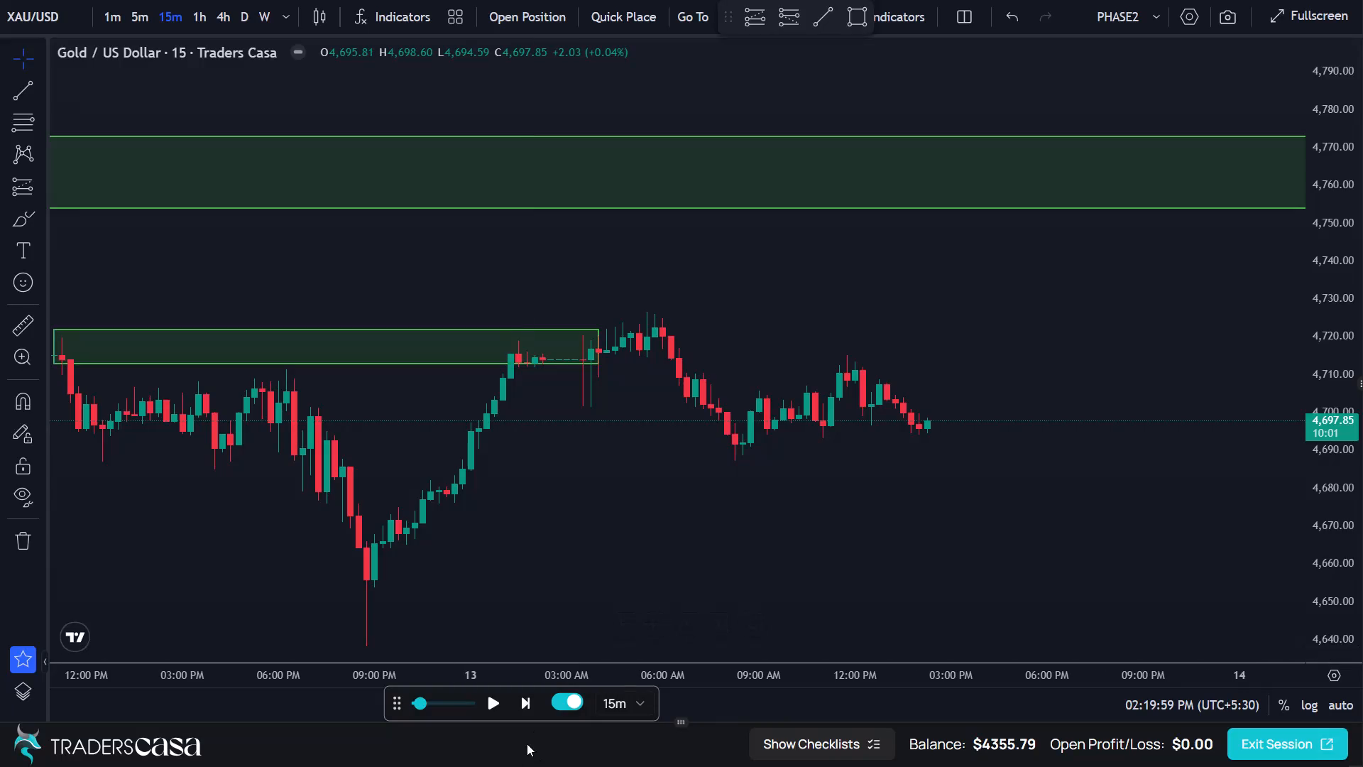
Advance the XAU/USD replay in 15-minute candles until the replay clock reaches 09:29:59 PM on 13 May.
{"action": "triple_click", "coordinate": [529, 709]}
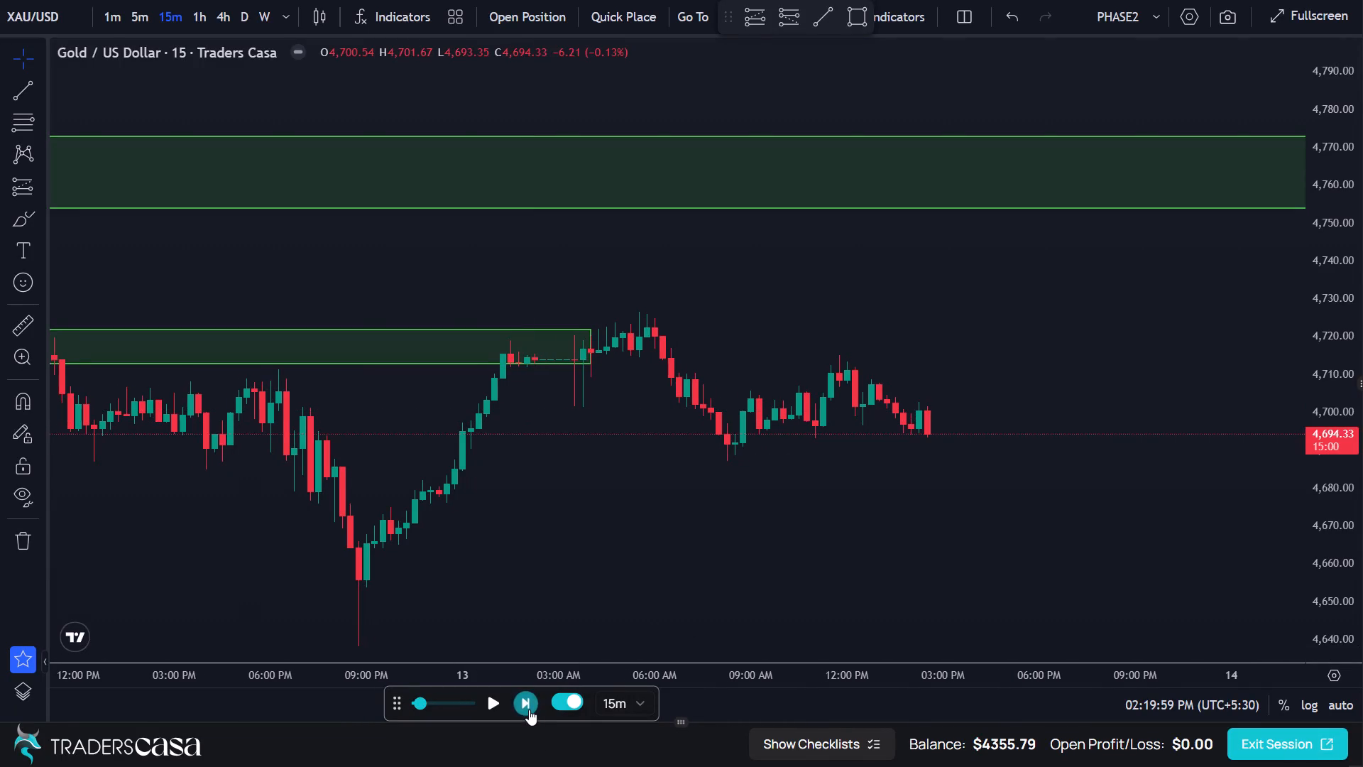
{"action": "triple_click", "coordinate": [529, 709]}
{"action": "triple_click", "coordinate": [529, 713]}
{"action": "double_click", "coordinate": [529, 717]}
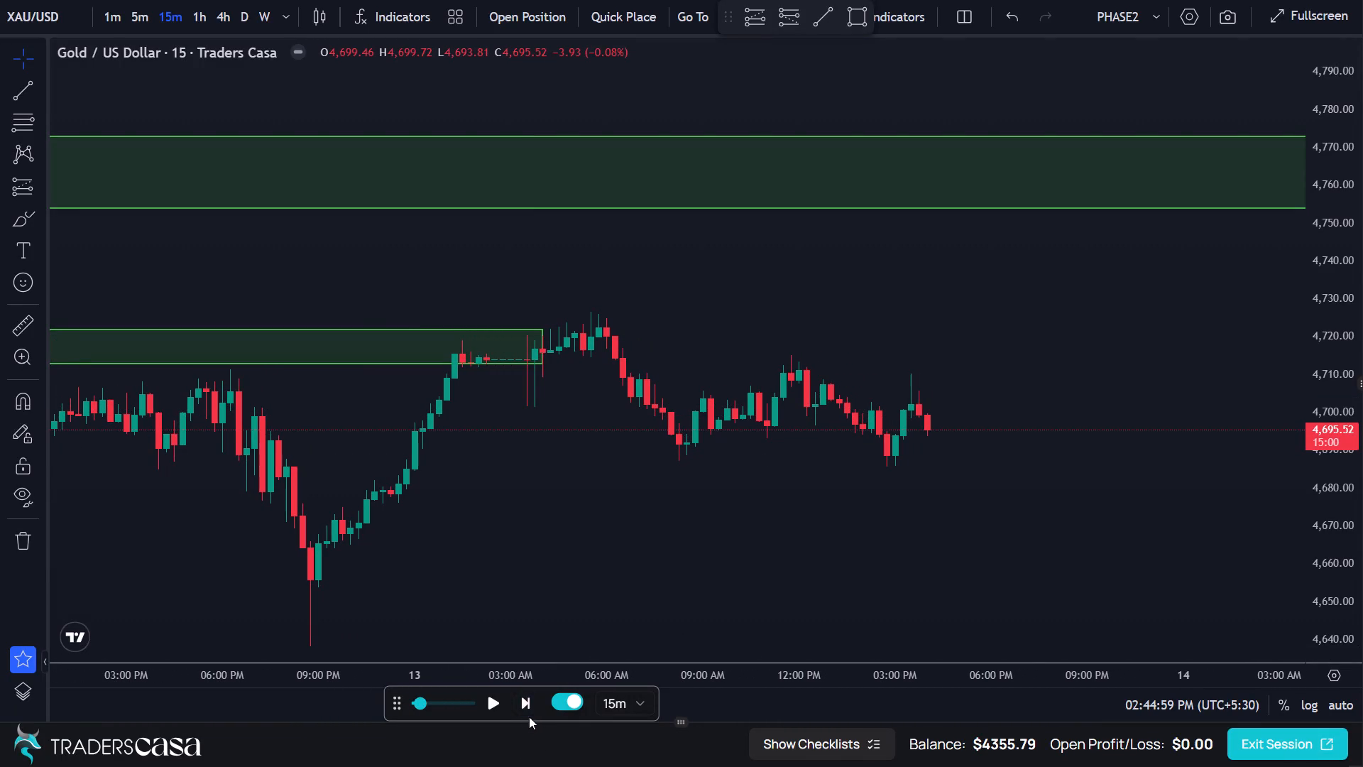
{"action": "triple_click", "coordinate": [527, 704]}
{"action": "triple_click", "coordinate": [527, 703]}
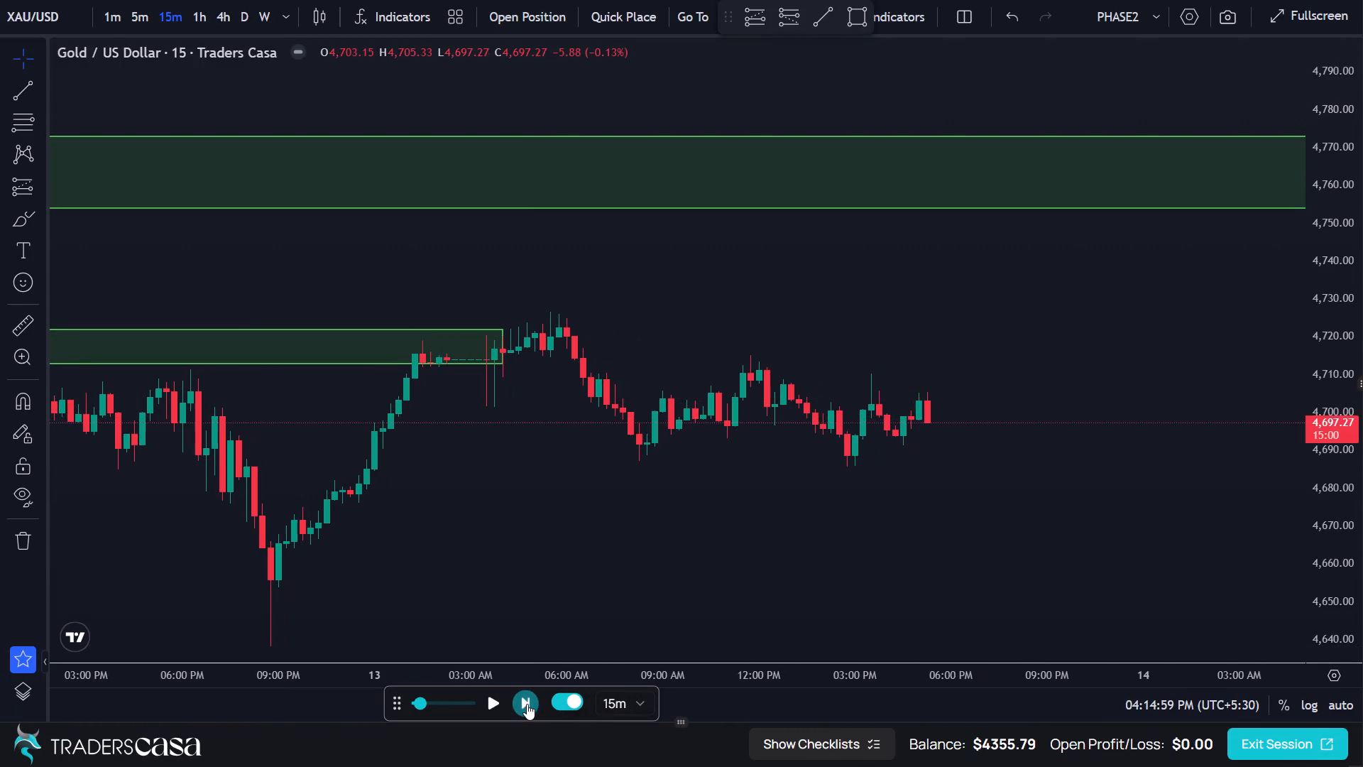
{"action": "triple_click", "coordinate": [527, 704]}
{"action": "triple_click", "coordinate": [527, 704]}
{"action": "triple_click", "coordinate": [526, 705]}
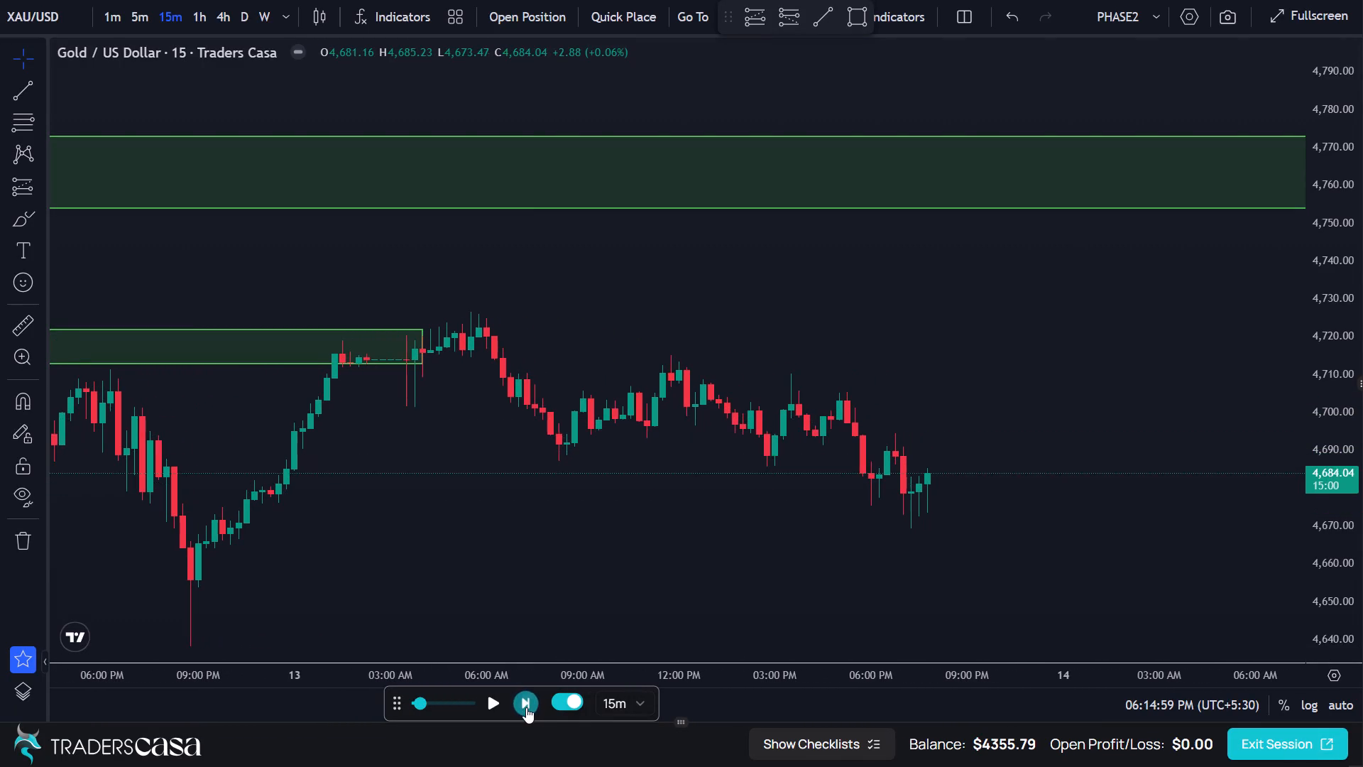
{"action": "triple_click", "coordinate": [526, 707]}
{"action": "left_click", "coordinate": [526, 707]}
{"action": "double_click", "coordinate": [526, 707]}
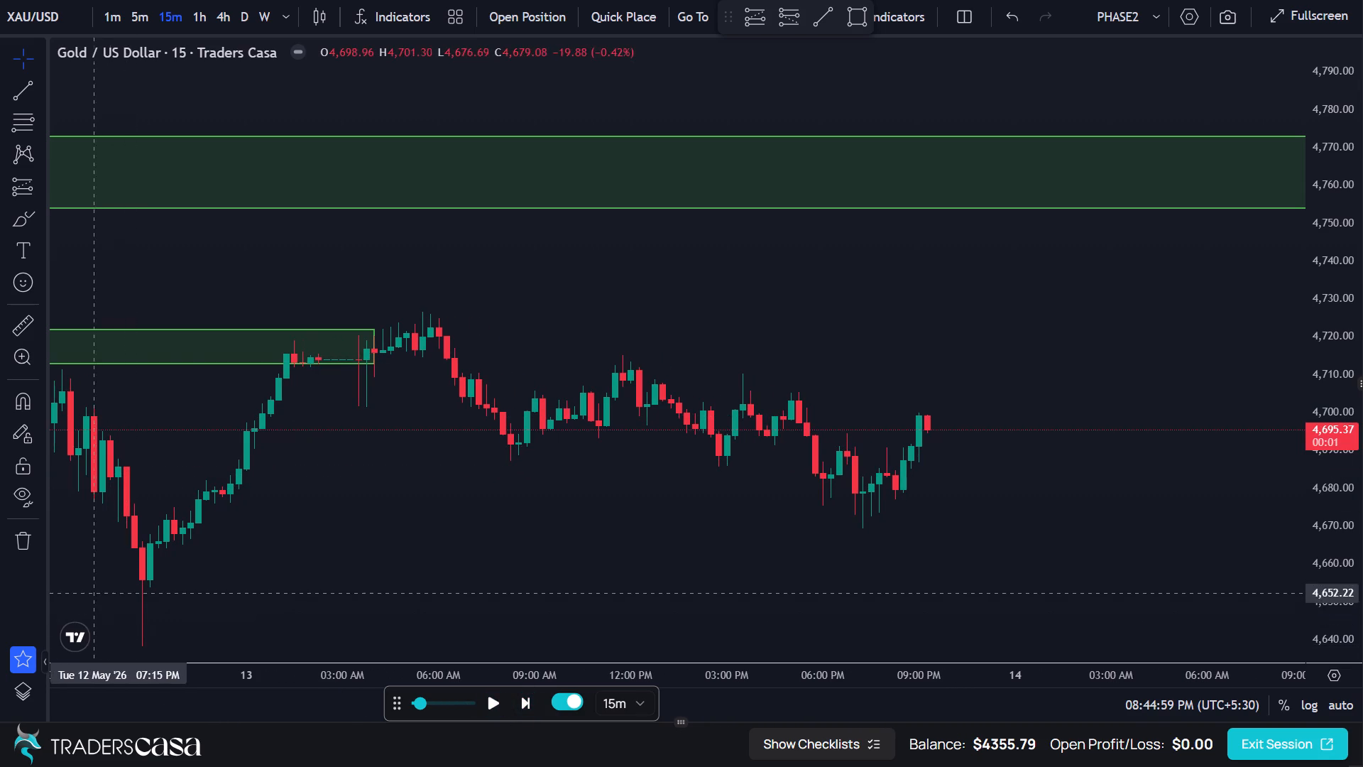
Review the wider 15-minute price history back to April, including the earlier green zones, and return to the latest candles.
{"action": "scroll", "coordinate": [403, 540], "scroll_direction": "down", "scroll_amount": 11}
{"action": "scroll", "coordinate": [403, 556], "scroll_direction": "up", "scroll_amount": 1}
{"action": "scroll", "coordinate": [403, 556], "scroll_direction": "down", "scroll_amount": 3}
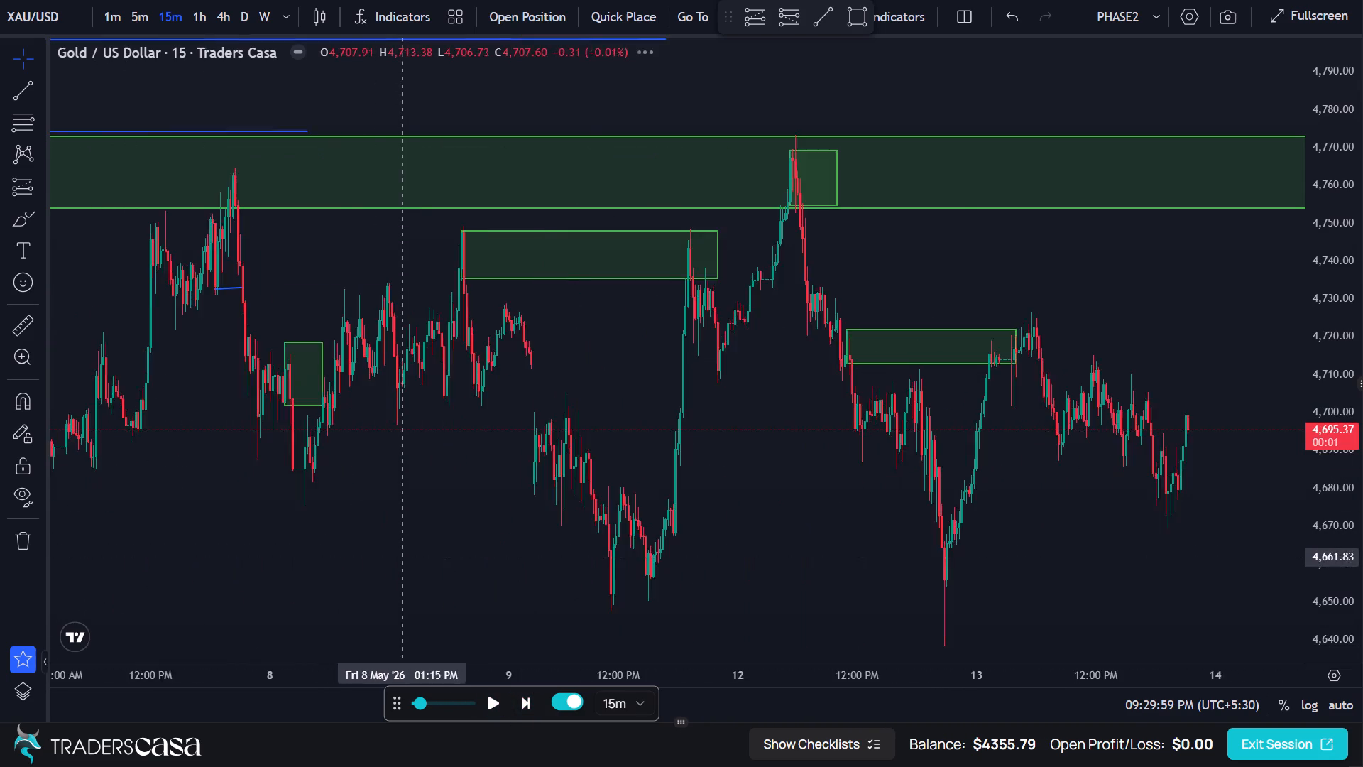
{"action": "scroll", "coordinate": [403, 557], "scroll_direction": "down", "scroll_amount": 18}
{"action": "scroll", "coordinate": [398, 570], "scroll_direction": "down", "scroll_amount": 16}
{"action": "scroll", "coordinate": [398, 573], "scroll_direction": "up", "scroll_amount": 2}
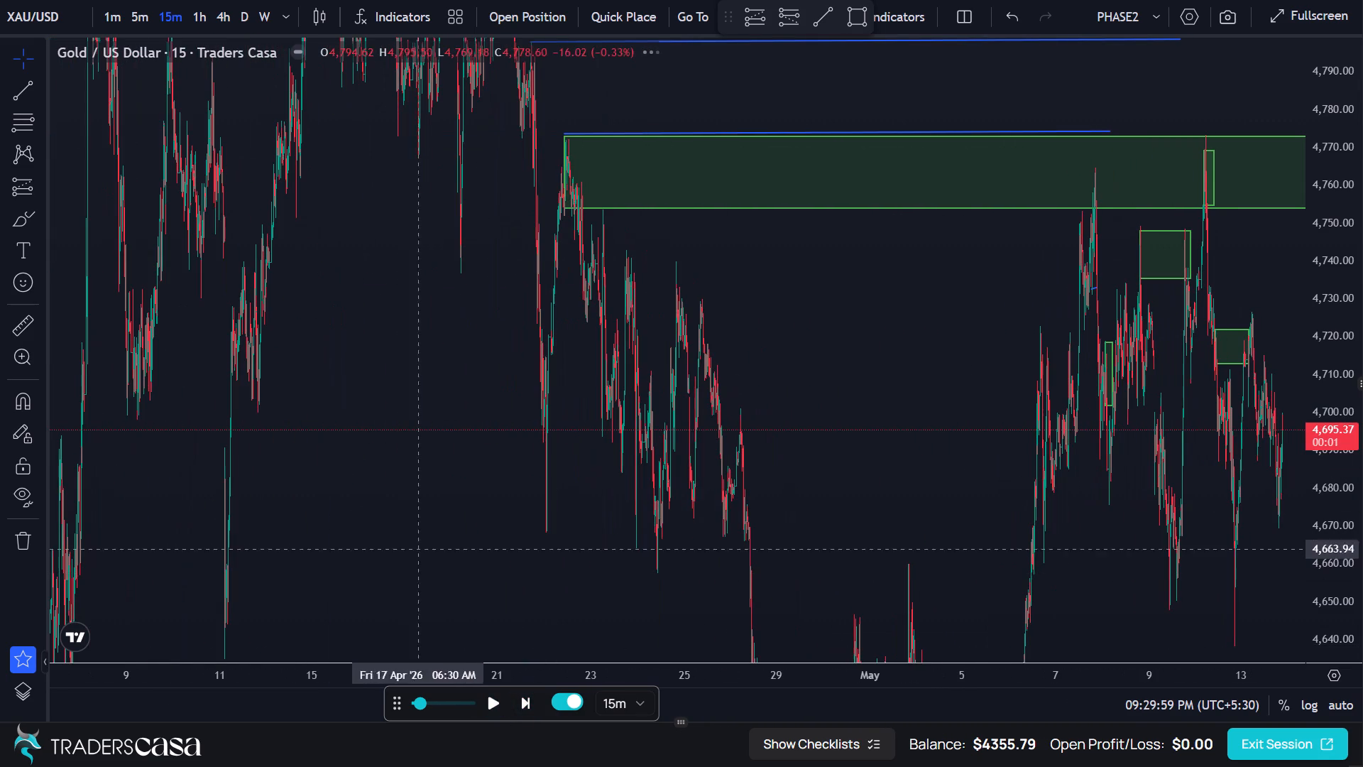
{"action": "left_click_drag", "start_coordinate": [941, 474], "coordinate": [544, 332]}
{"action": "scroll", "coordinate": [880, 494], "scroll_direction": "up", "scroll_amount": 3}
{"action": "scroll", "coordinate": [880, 494], "scroll_direction": "down", "scroll_amount": 1}
{"action": "scroll", "coordinate": [879, 494], "scroll_direction": "up", "scroll_amount": 9}
{"action": "left_click_drag", "start_coordinate": [369, 459], "coordinate": [993, 484]}
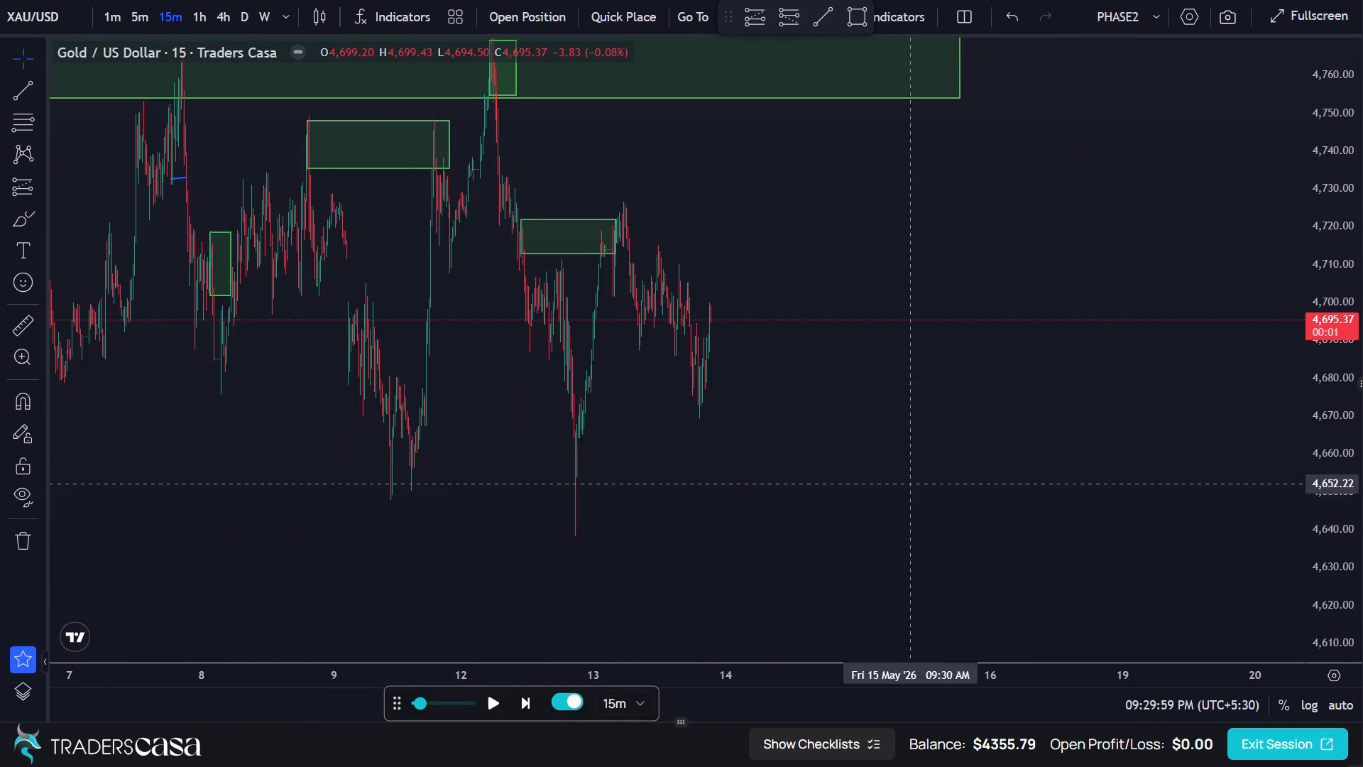
{"action": "scroll", "coordinate": [728, 473], "scroll_direction": "up", "scroll_amount": 6}
{"action": "left_click_drag", "start_coordinate": [170, 398], "coordinate": [770, 414]}
{"action": "scroll", "coordinate": [700, 438], "scroll_direction": "up", "scroll_amount": 4}
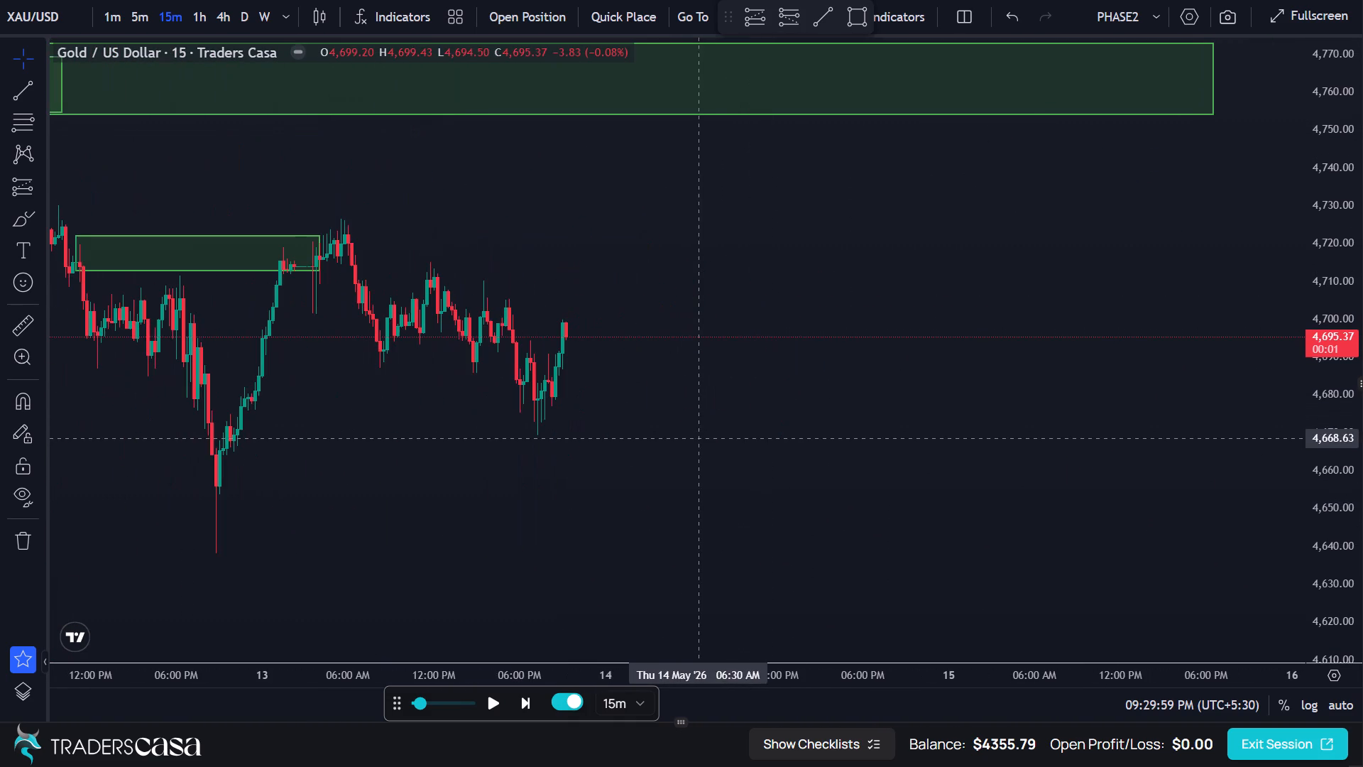
{"action": "left_click_drag", "start_coordinate": [480, 462], "coordinate": [701, 462]}
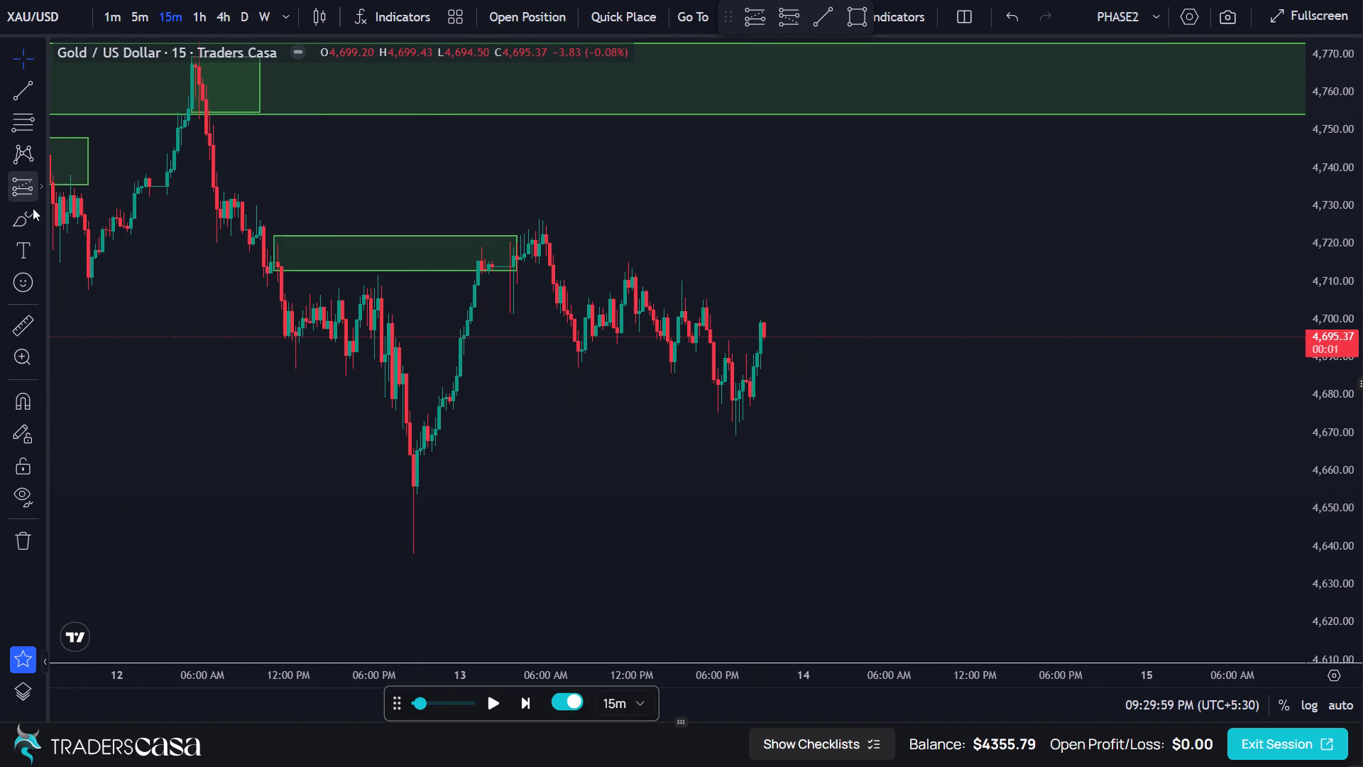
Draw a rectangle zone at the 12 May 08:45 PM low, from about 4,664.64 to 4,654.09, extending to about 03:00 AM on 14 May.
{"action": "left_click", "coordinate": [847, 16]}
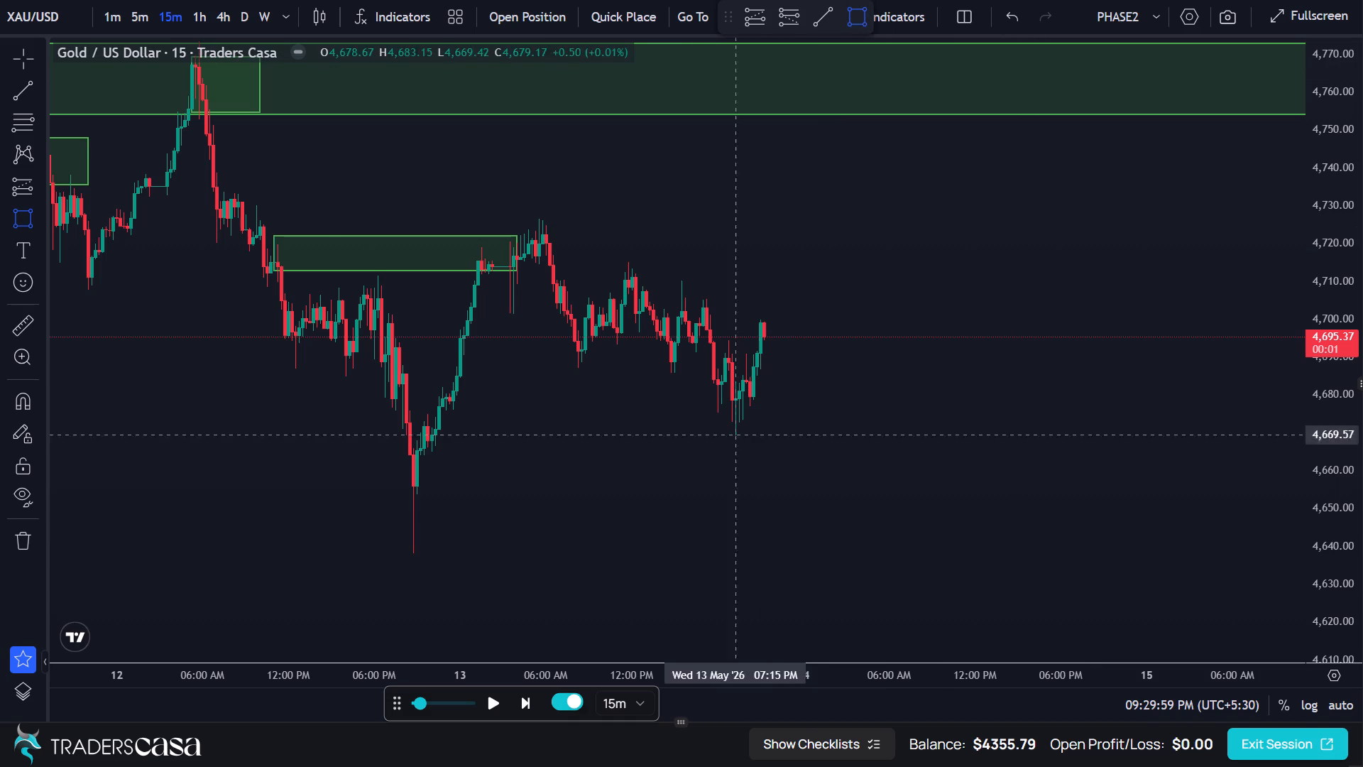
{"action": "left_click", "coordinate": [412, 453]}
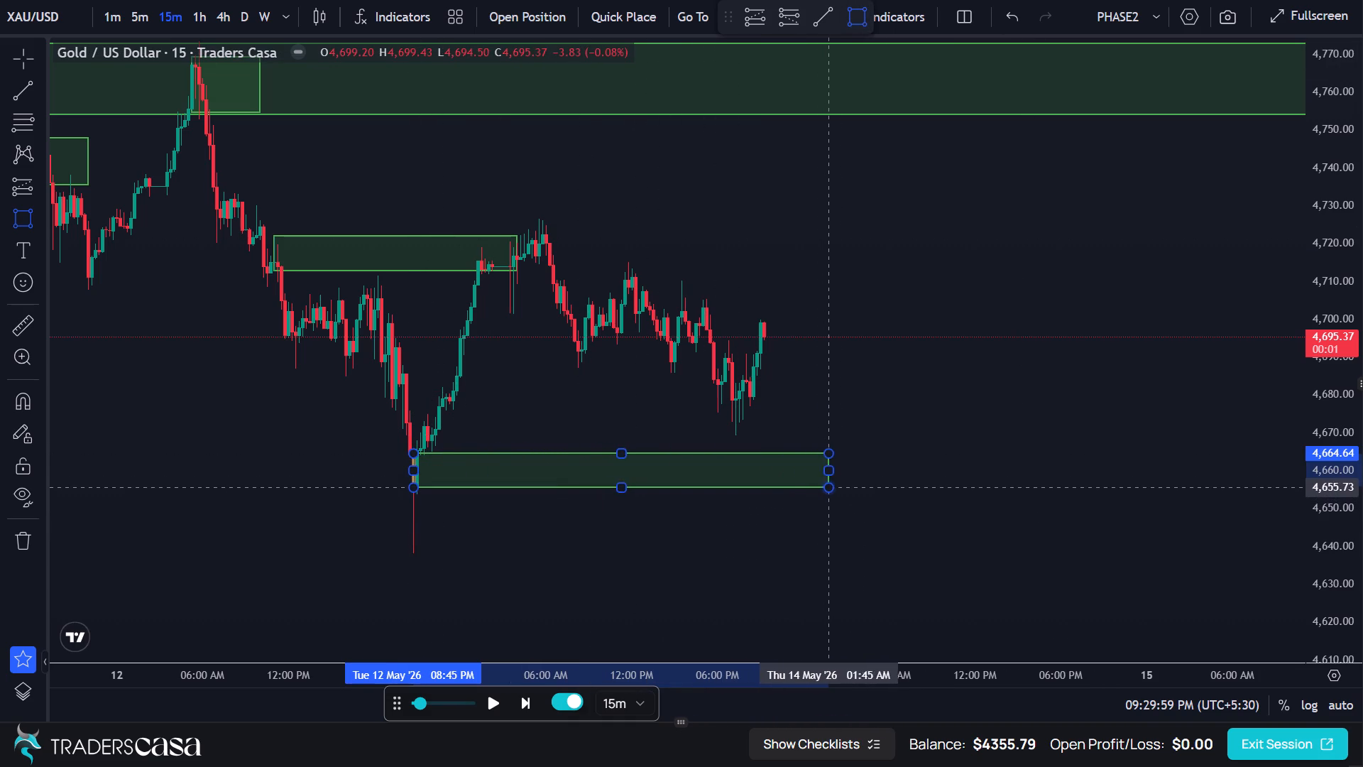
{"action": "left_click", "coordinate": [845, 493]}
{"action": "left_click", "coordinate": [823, 424]}
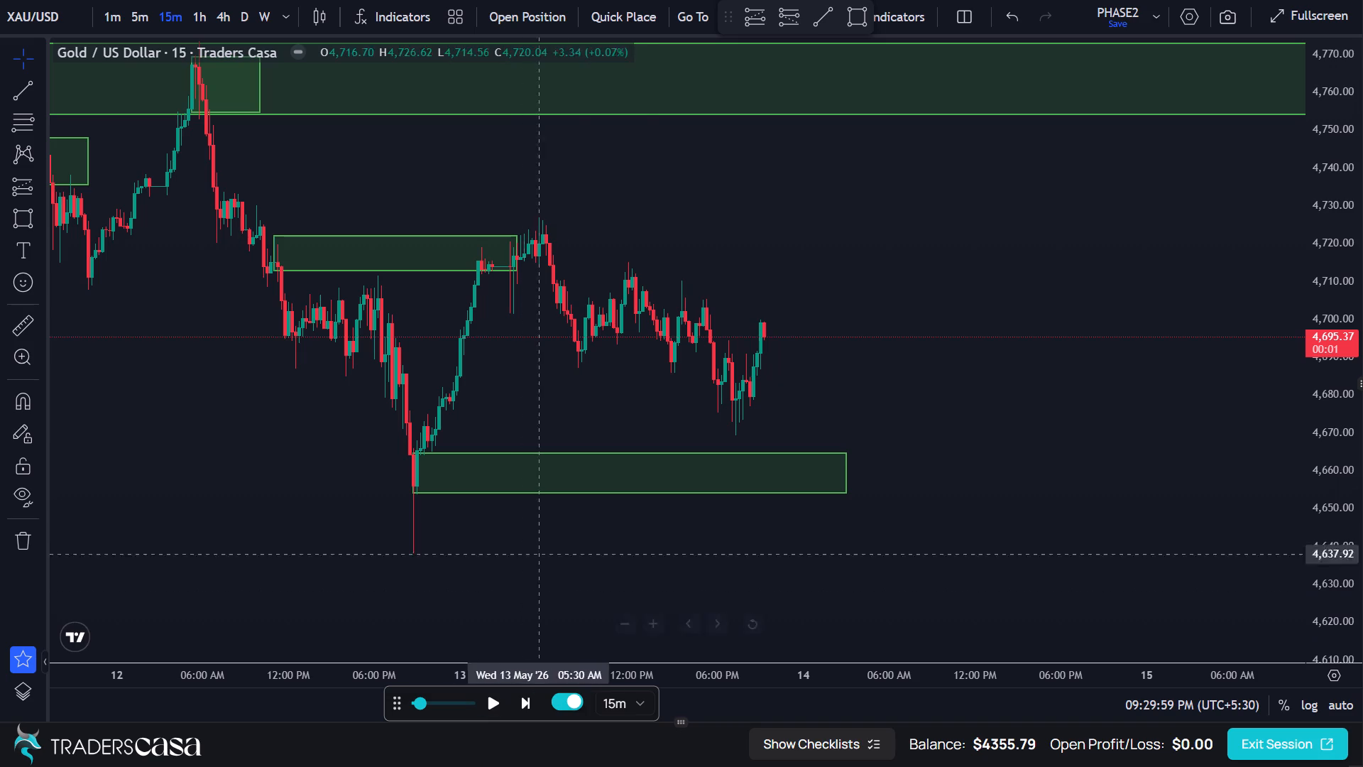
Delete the older green zone at about 4,713–4,722 that ends at 04:00 AM on 13 May.
{"action": "scroll", "coordinate": [650, 316], "scroll_direction": "up", "scroll_amount": 4}
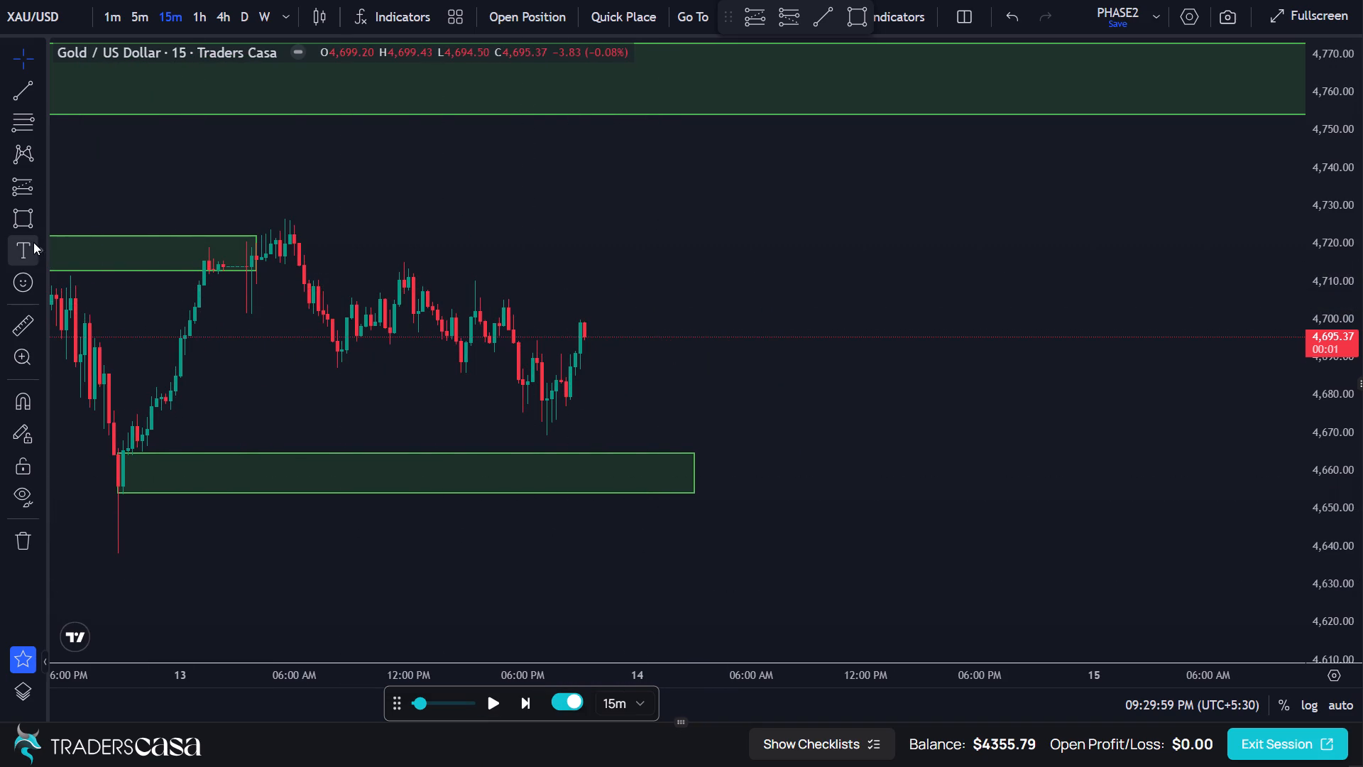
{"action": "left_click", "coordinate": [143, 237]}
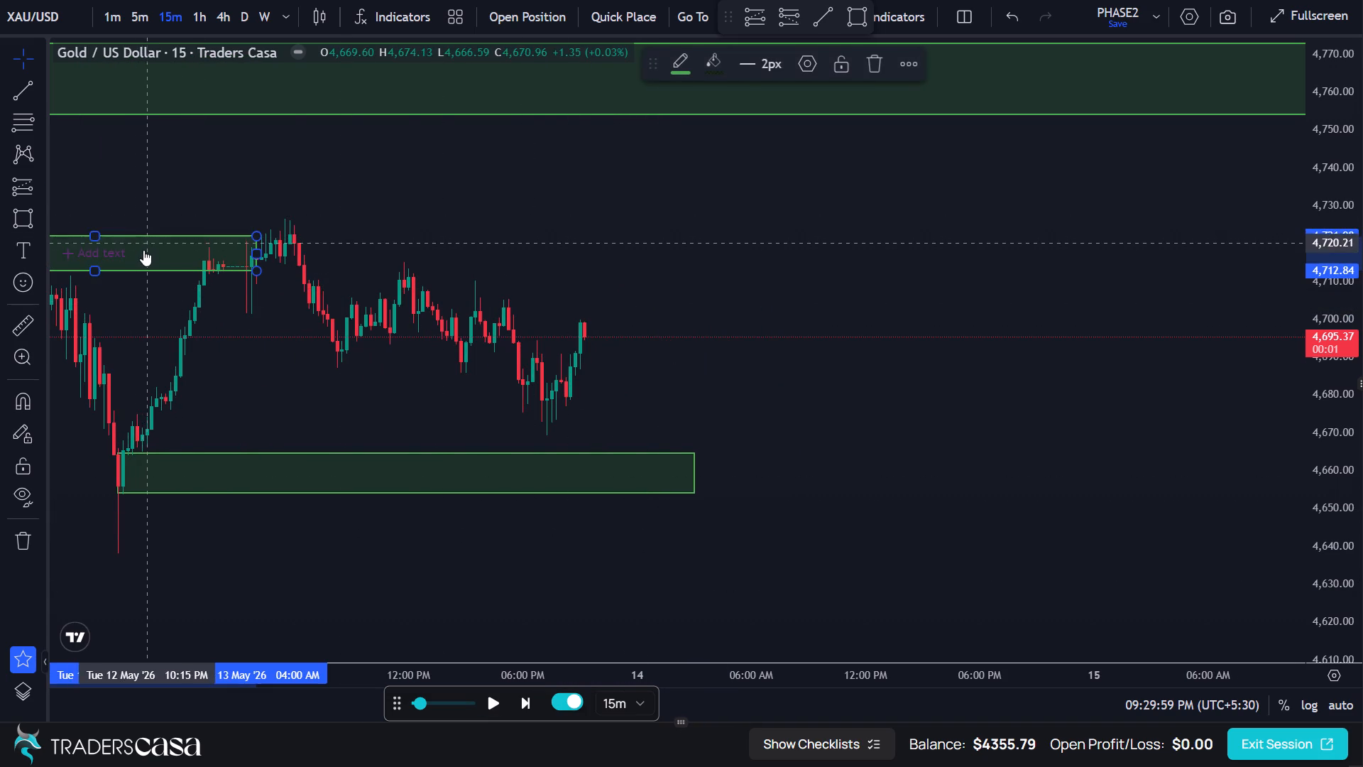
{"action": "left_click", "coordinate": [872, 61]}
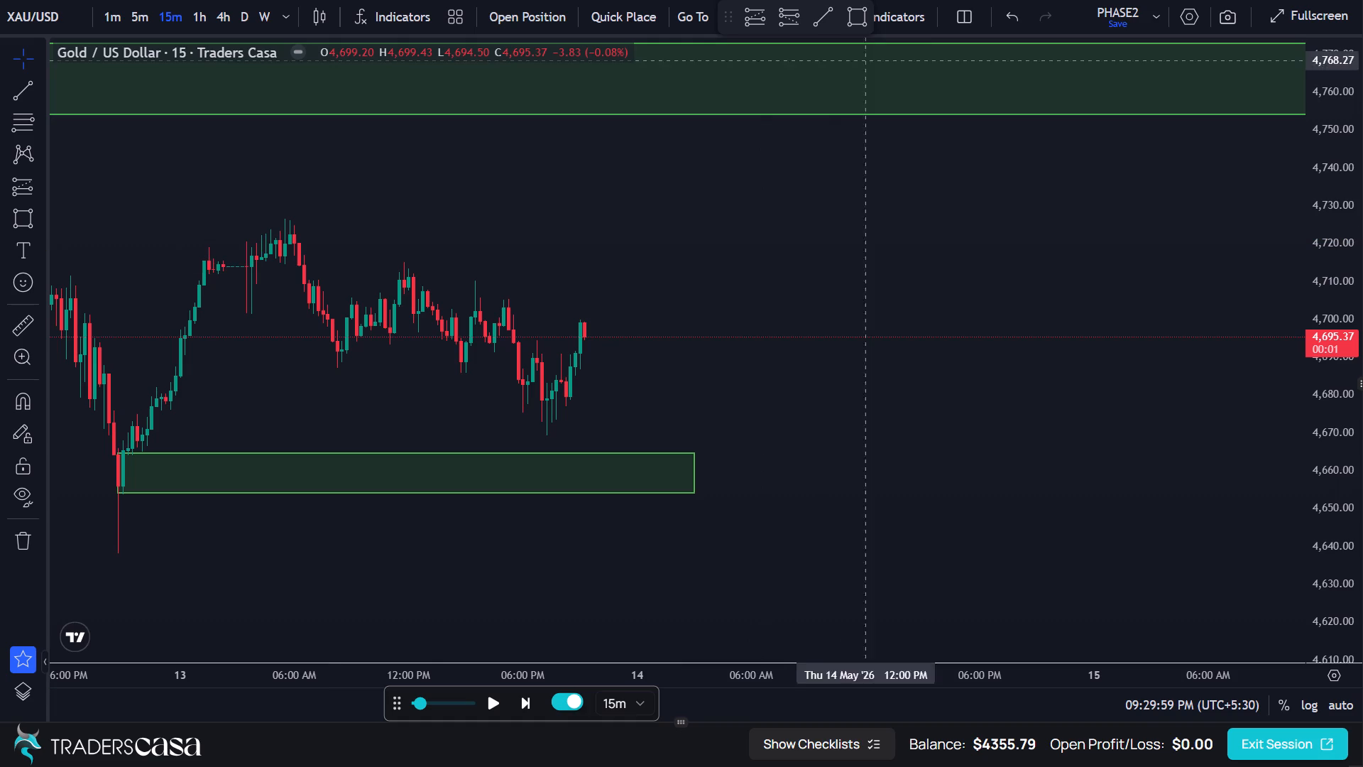
Draw a rectangle zone at the 13 May 05:45 AM high, from about 4,725.37 to 4,716.93, extending to about 04:00 AM on 14 May.
{"action": "left_click", "coordinate": [26, 220]}
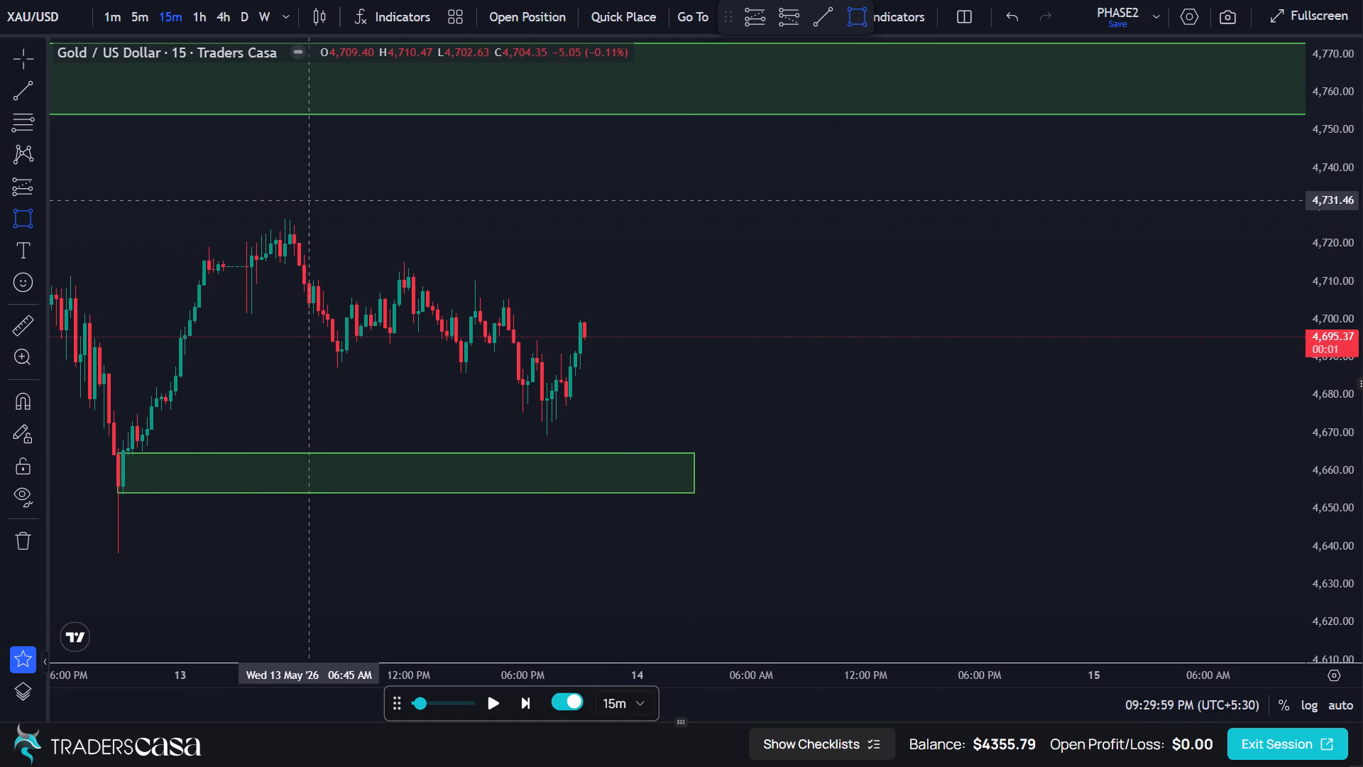
{"action": "left_click", "coordinate": [290, 223]}
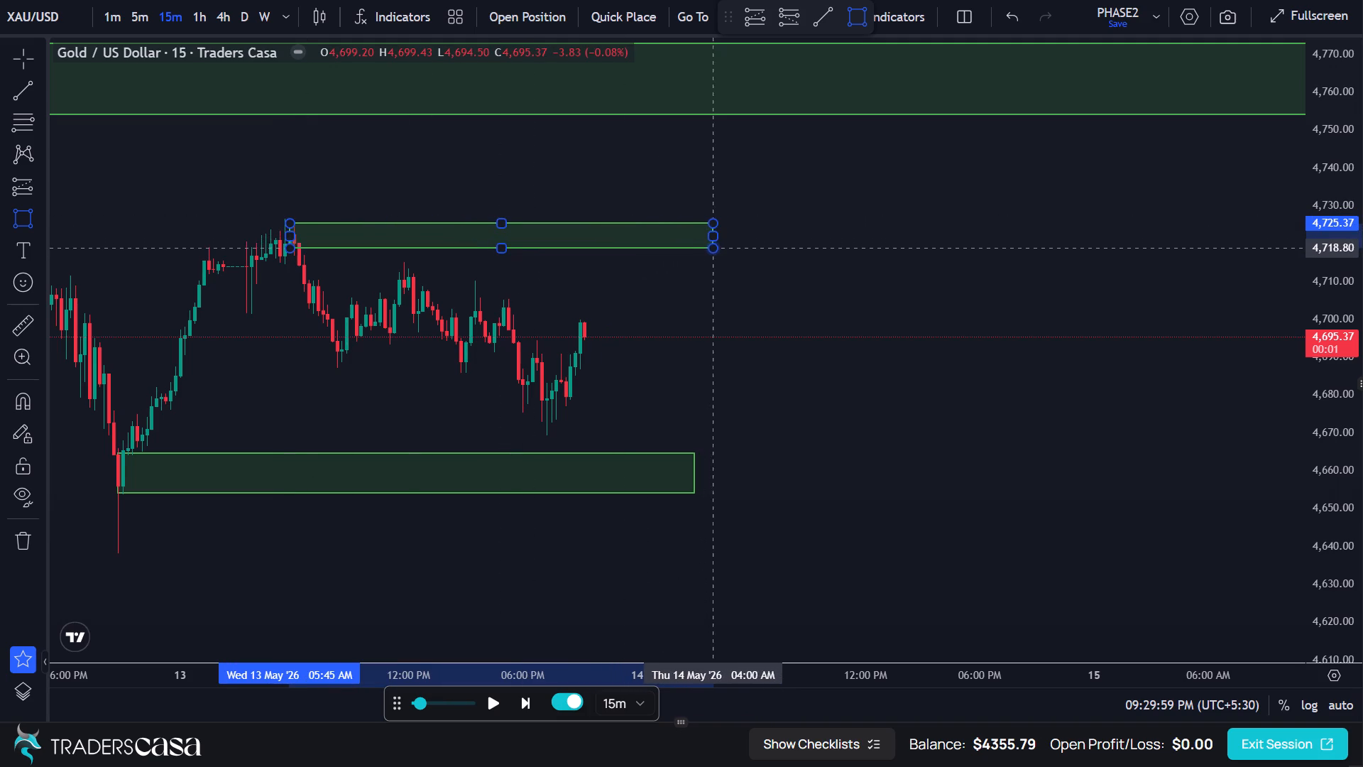
{"action": "left_click", "coordinate": [720, 255]}
{"action": "left_click", "coordinate": [658, 300]}
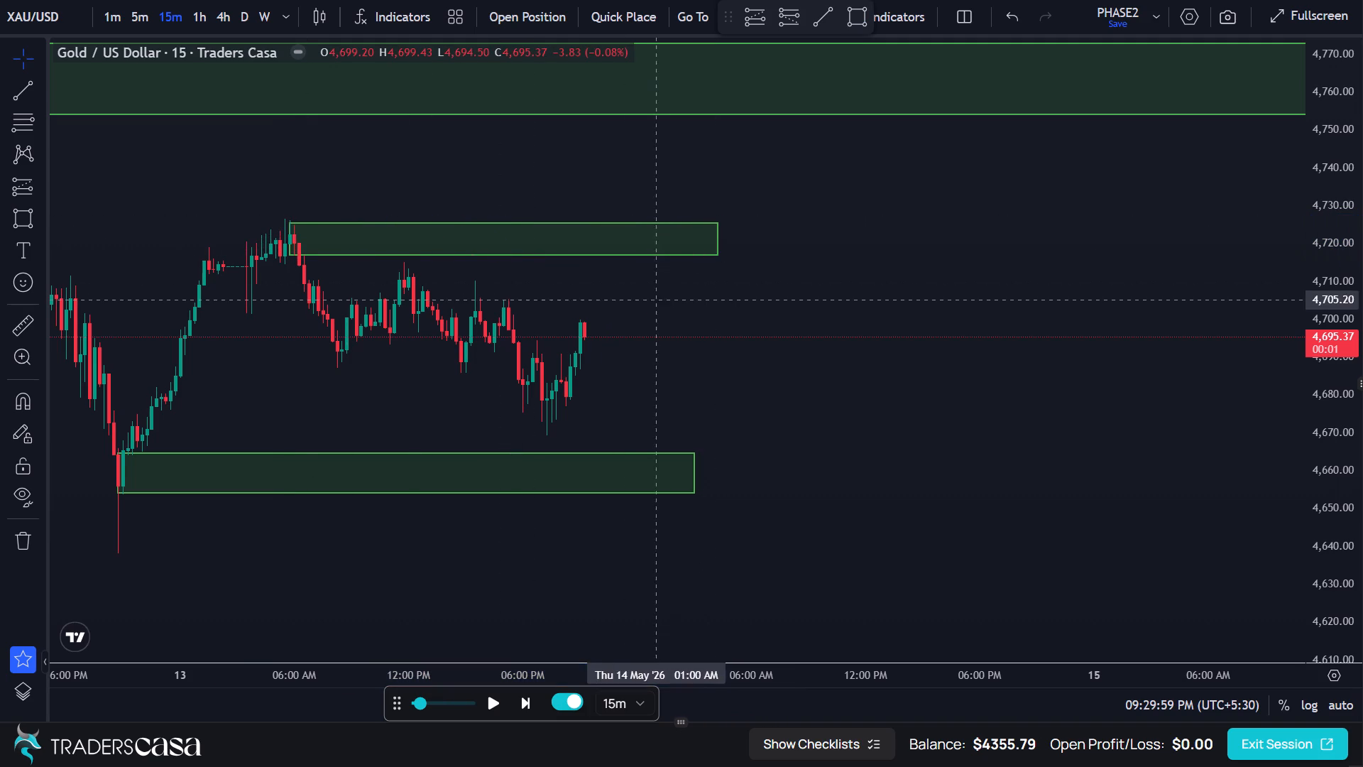
Advance the XAU/USD replay in 15-minute candles until the replay clock reaches 01:59:59 PM on 14 May.
{"action": "triple_click", "coordinate": [517, 700]}
{"action": "triple_click", "coordinate": [517, 700]}
{"action": "triple_click", "coordinate": [517, 700]}
{"action": "triple_click", "coordinate": [517, 700]}
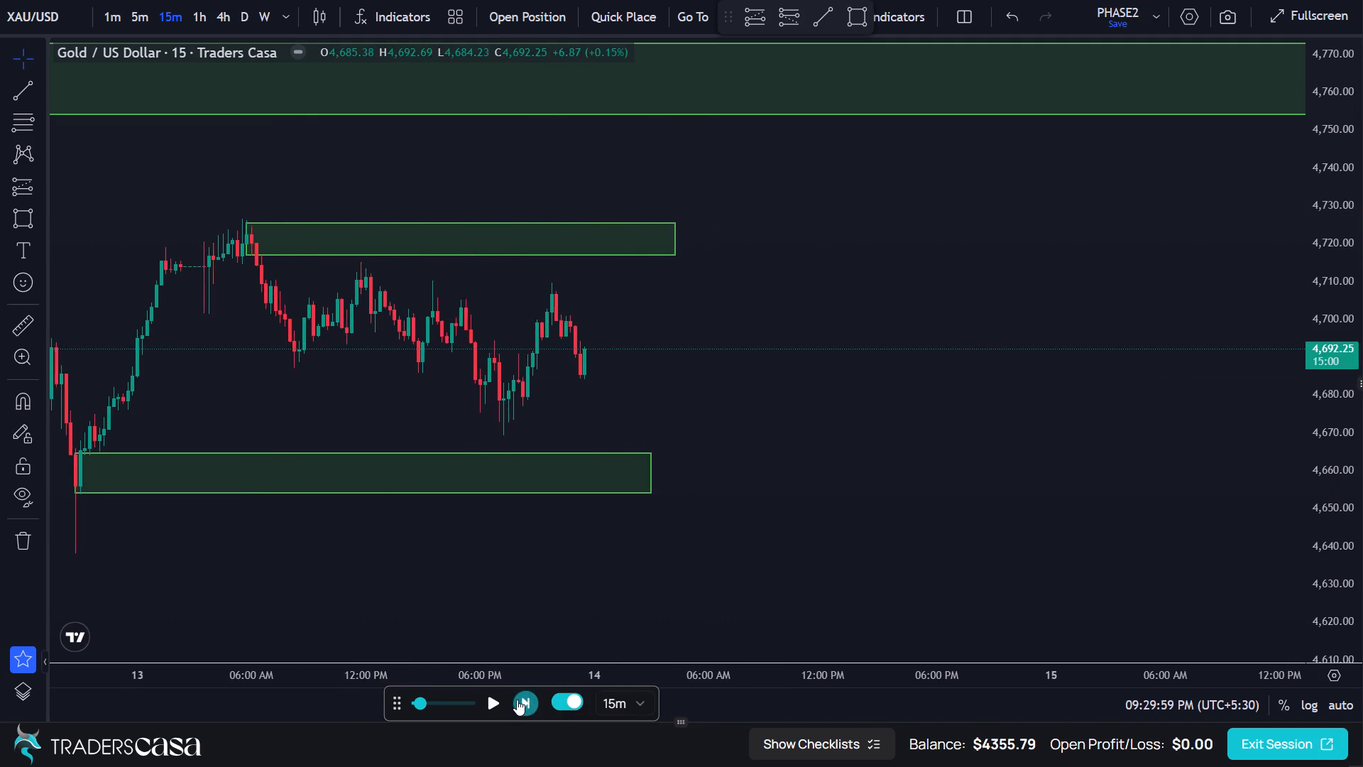
{"action": "triple_click", "coordinate": [517, 700]}
{"action": "triple_click", "coordinate": [517, 700]}
{"action": "triple_click", "coordinate": [517, 700]}
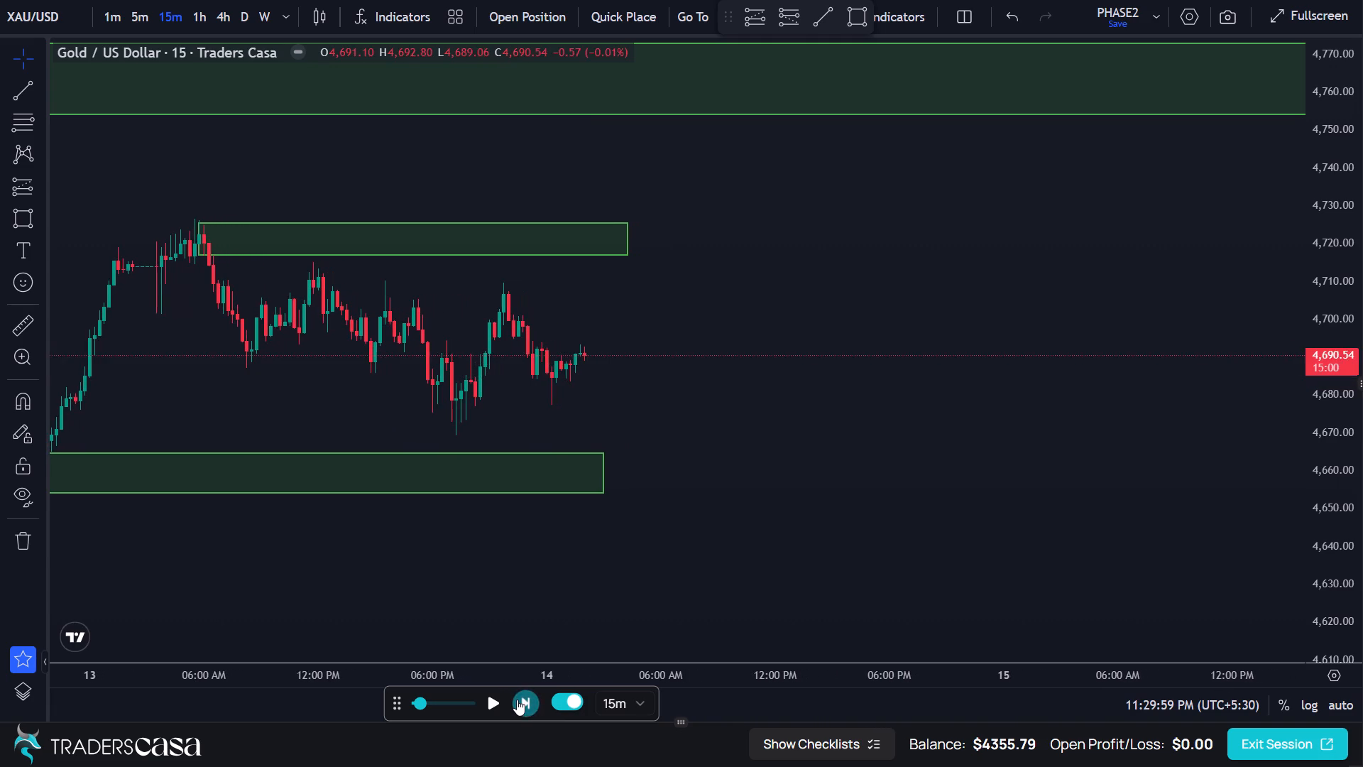
{"action": "triple_click", "coordinate": [517, 700]}
{"action": "triple_click", "coordinate": [517, 700]}
{"action": "triple_click", "coordinate": [517, 700]}
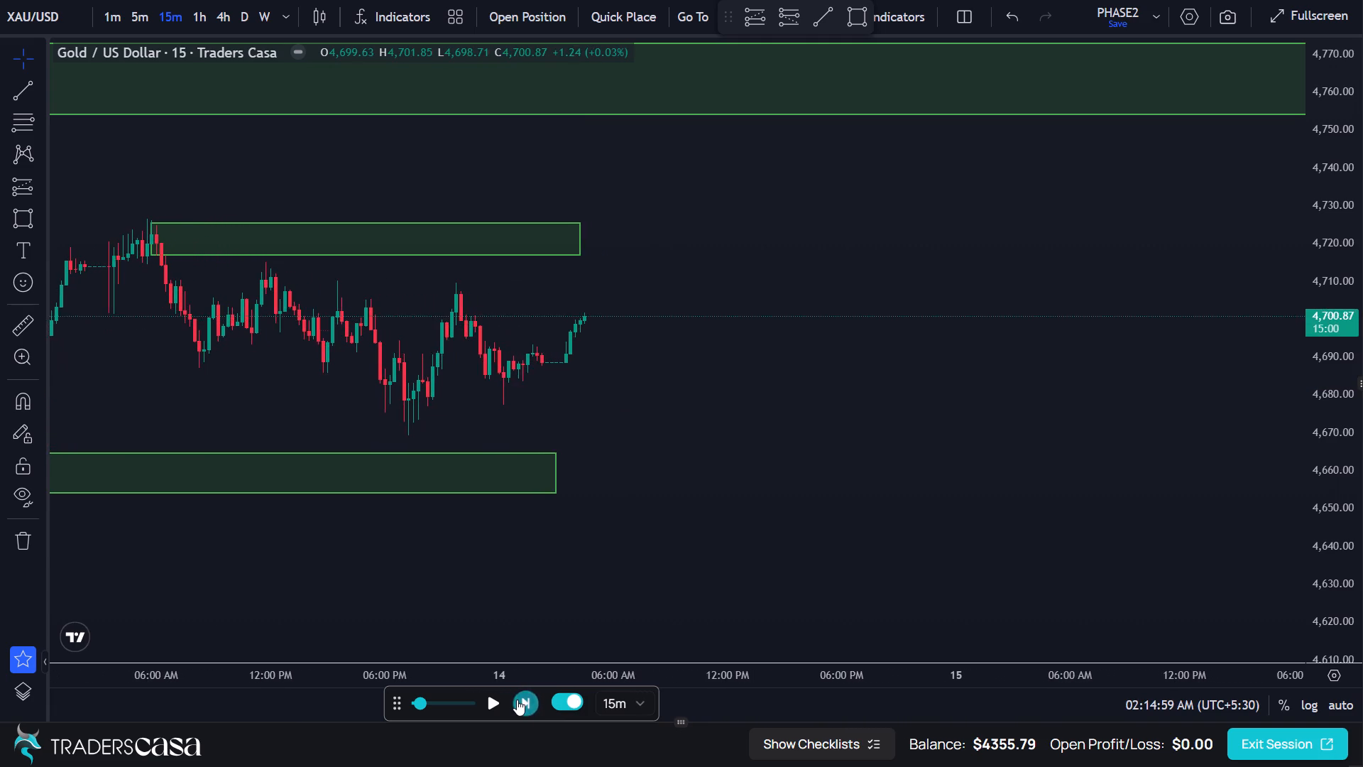
{"action": "triple_click", "coordinate": [517, 700]}
{"action": "triple_click", "coordinate": [517, 700]}
{"action": "triple_click", "coordinate": [517, 700]}
{"action": "triple_click", "coordinate": [517, 700]}
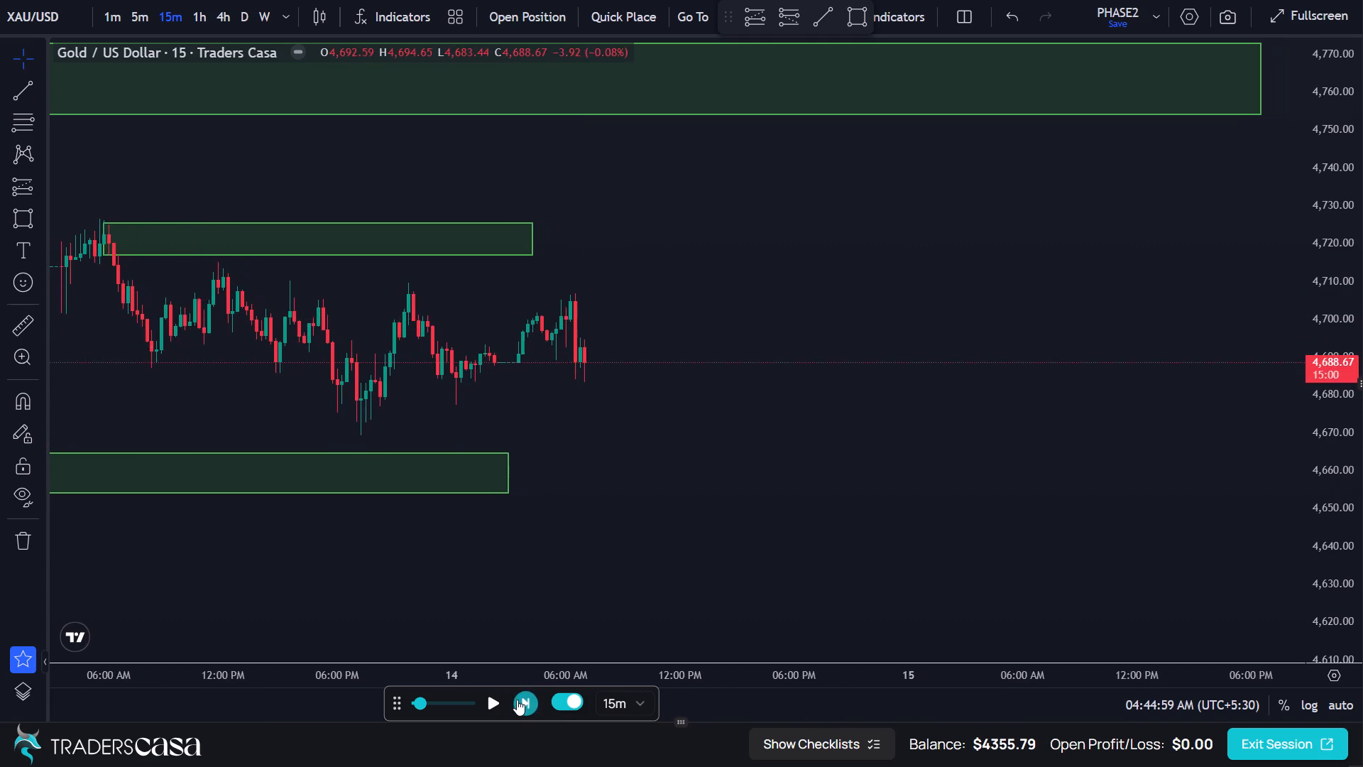
{"action": "triple_click", "coordinate": [518, 701]}
{"action": "triple_click", "coordinate": [518, 702]}
{"action": "triple_click", "coordinate": [518, 702]}
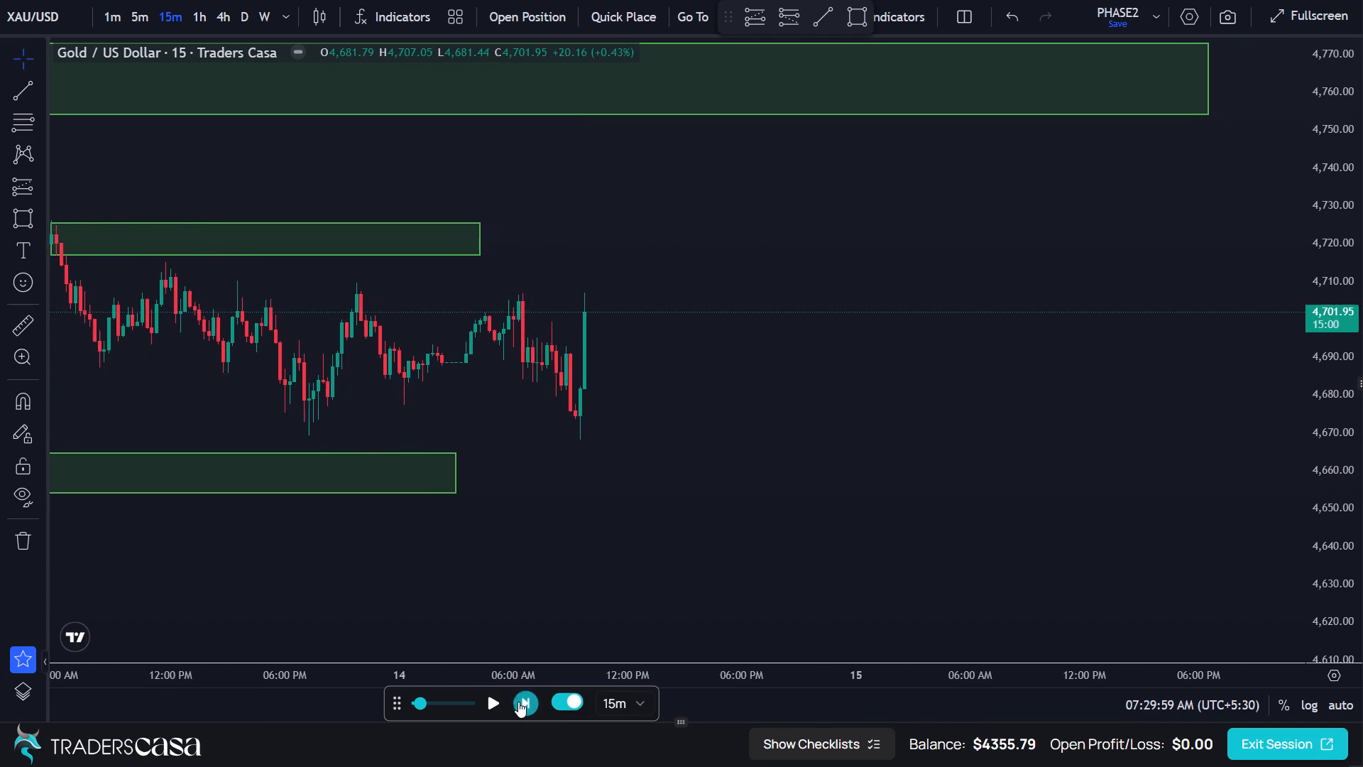
{"action": "triple_click", "coordinate": [518, 702]}
{"action": "triple_click", "coordinate": [518, 703]}
{"action": "triple_click", "coordinate": [519, 704]}
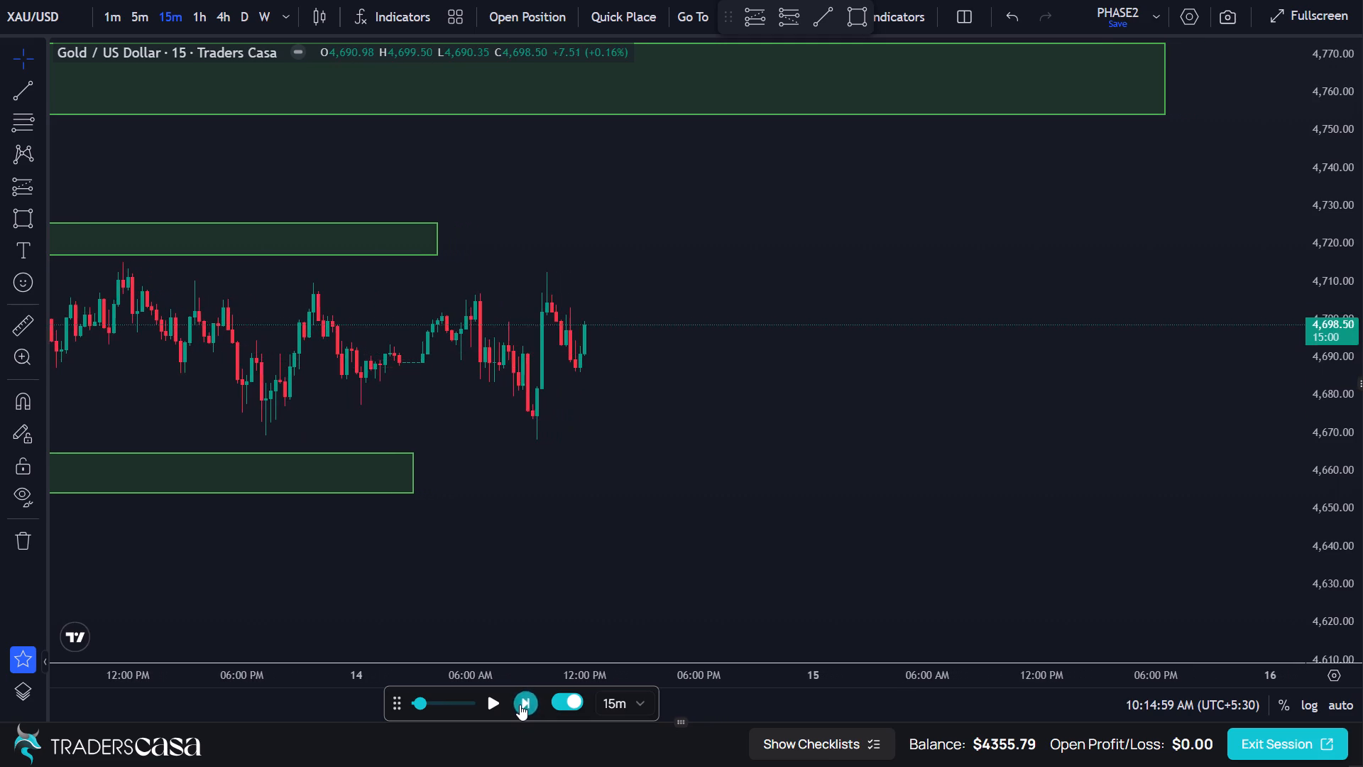
{"action": "triple_click", "coordinate": [520, 705]}
{"action": "triple_click", "coordinate": [520, 707]}
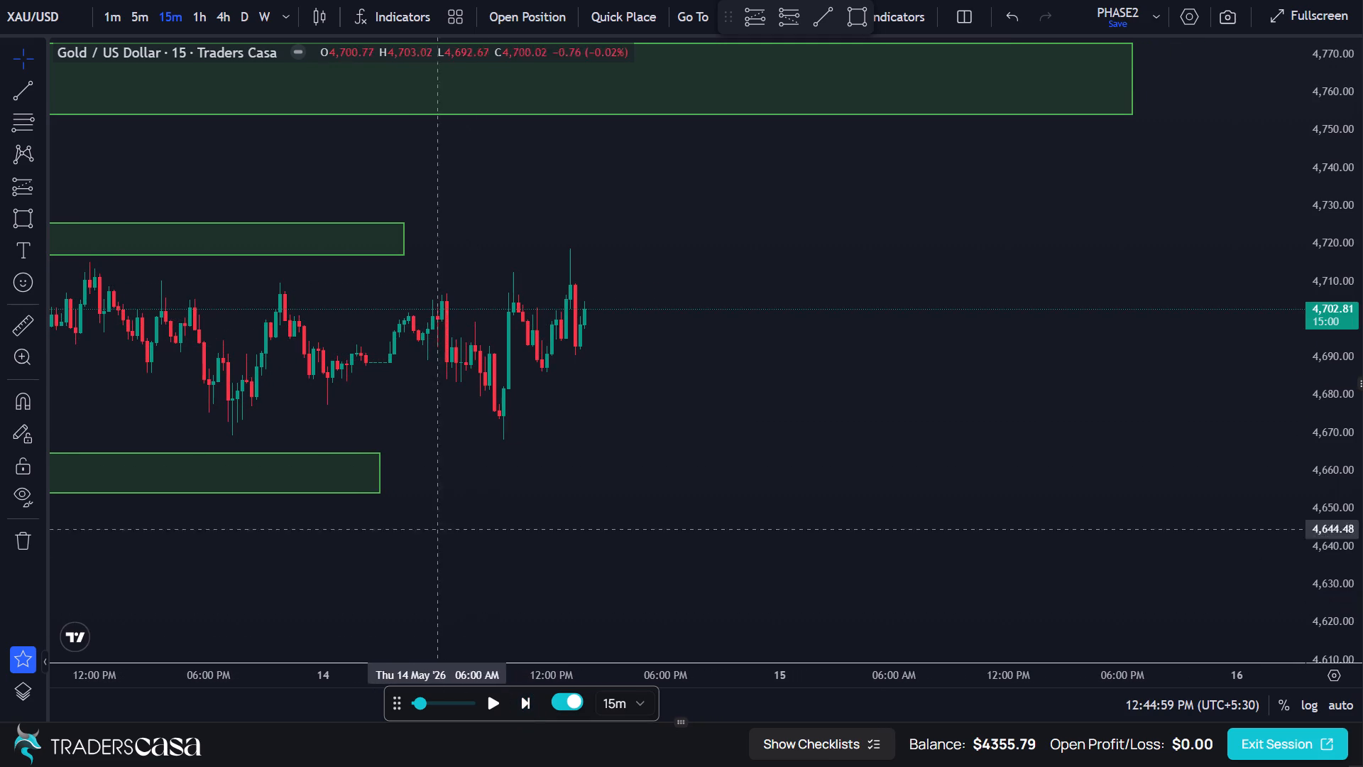
Extend the right edge of the 4,716.93–4,725.37 zone to about 06:00 PM on 14 May.
{"action": "left_click_drag", "start_coordinate": [406, 238], "coordinate": [522, 246]}
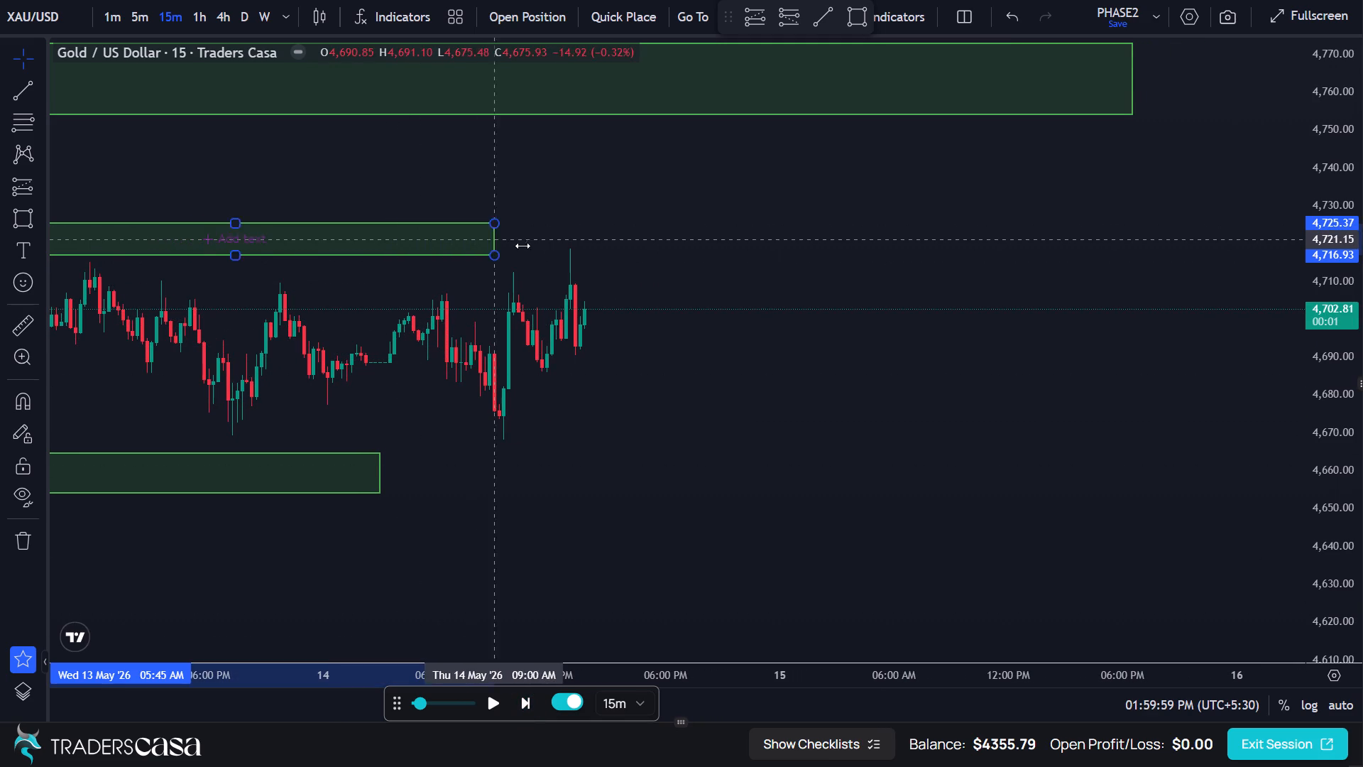
{"action": "left_click_drag", "start_coordinate": [522, 246], "coordinate": [664, 243]}
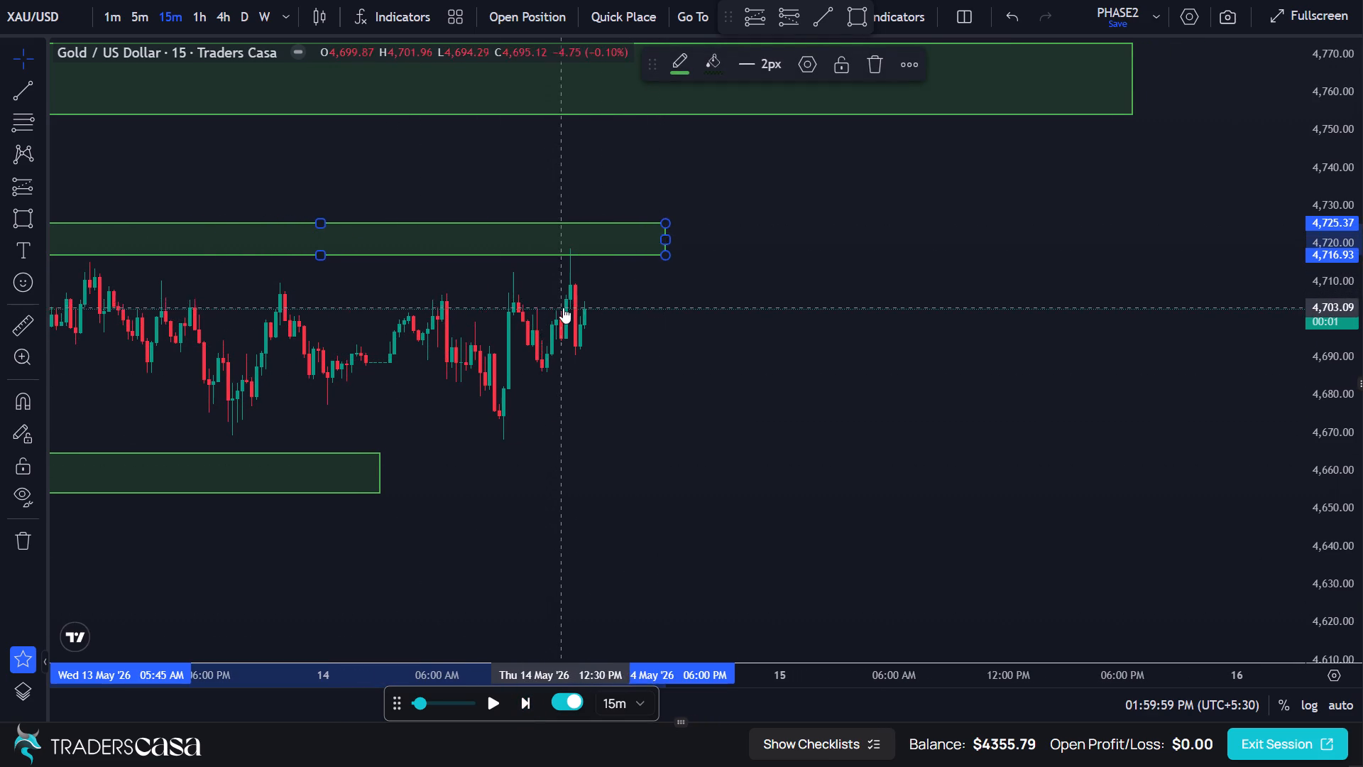
Advance the XAU/USD replay in 15-minute candles until the replay clock reaches 11:29:59 PM on 14 May.
{"action": "scroll", "coordinate": [563, 308], "scroll_direction": "up", "scroll_amount": 3}
{"action": "left_click_drag", "start_coordinate": [376, 327], "coordinate": [556, 337]}
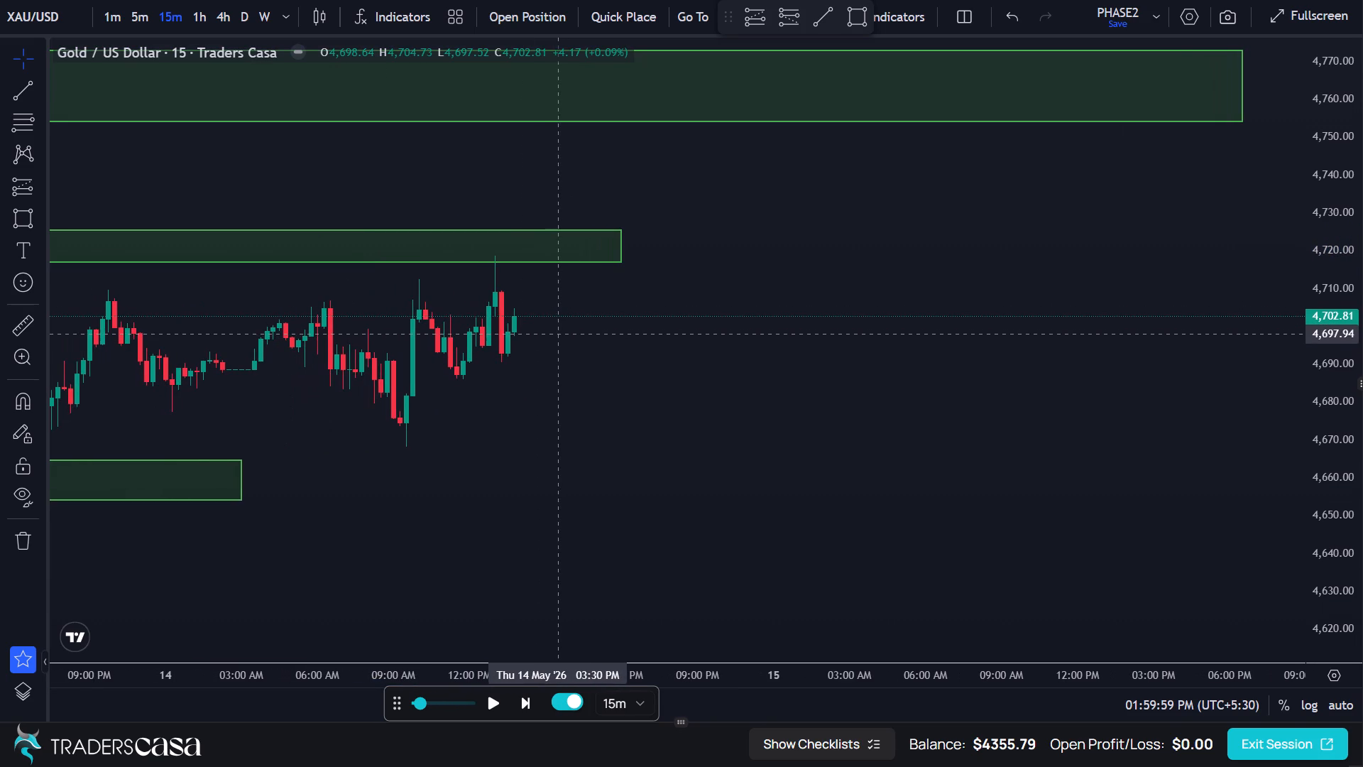
{"action": "triple_click", "coordinate": [527, 692]}
{"action": "triple_click", "coordinate": [527, 692]}
{"action": "triple_click", "coordinate": [527, 692]}
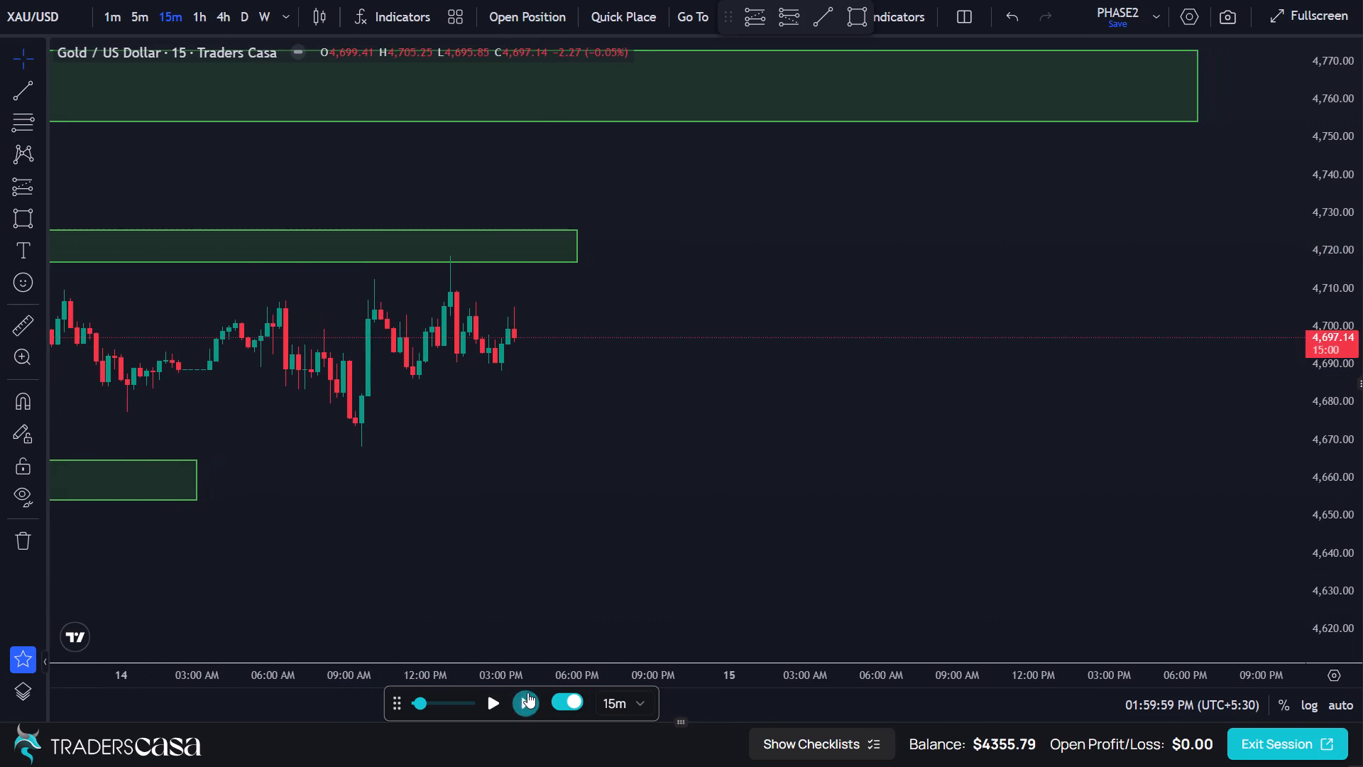
{"action": "triple_click", "coordinate": [527, 692]}
{"action": "triple_click", "coordinate": [526, 692]}
{"action": "triple_click", "coordinate": [526, 692]}
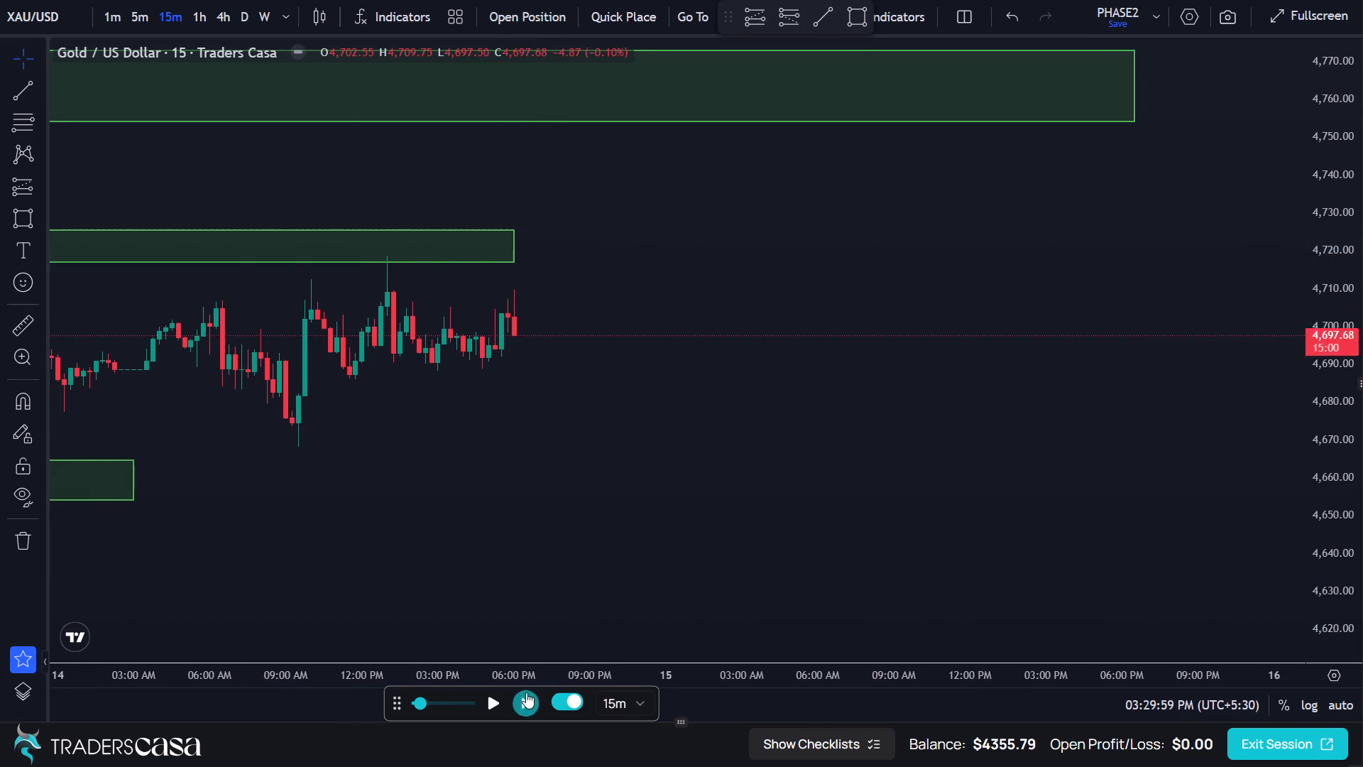
{"action": "triple_click", "coordinate": [526, 692]}
{"action": "triple_click", "coordinate": [526, 692]}
{"action": "double_click", "coordinate": [526, 692]}
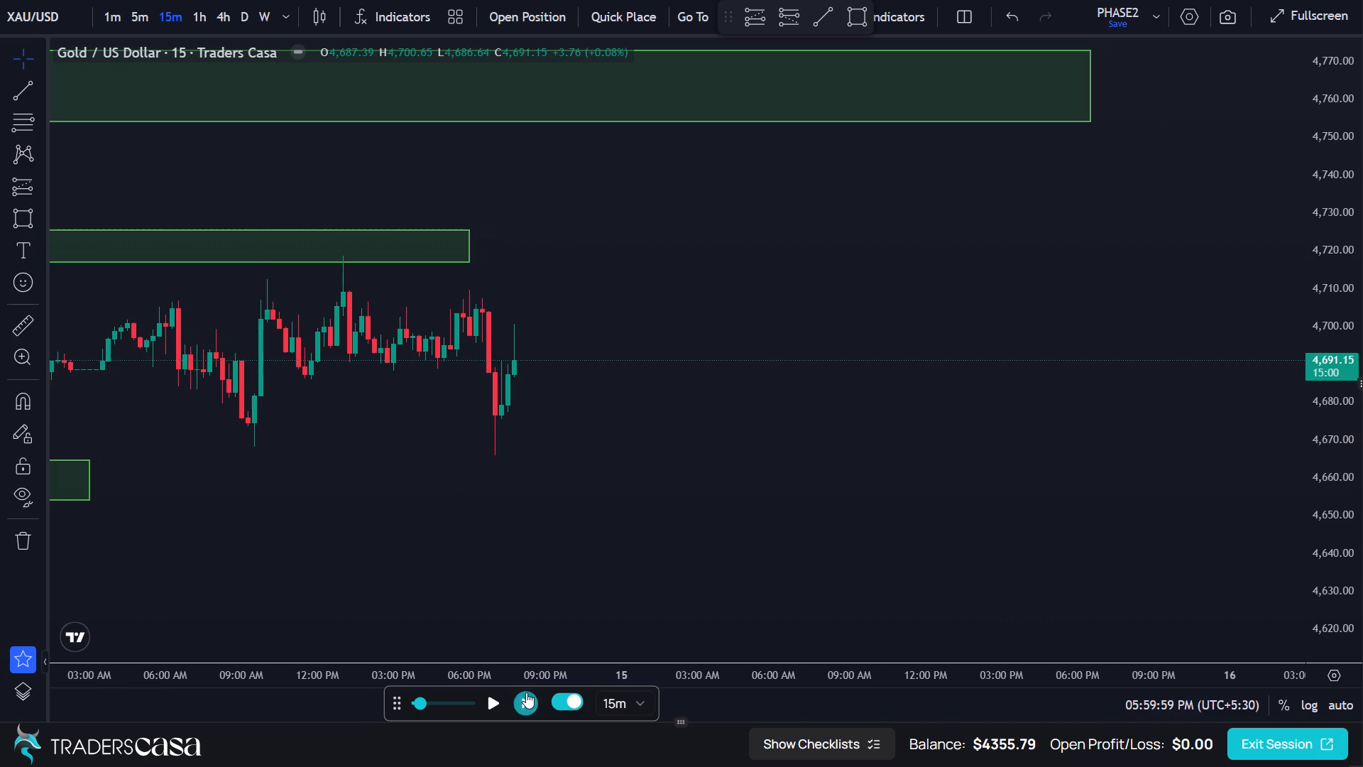
{"action": "double_click", "coordinate": [525, 692]}
{"action": "triple_click", "coordinate": [525, 692]}
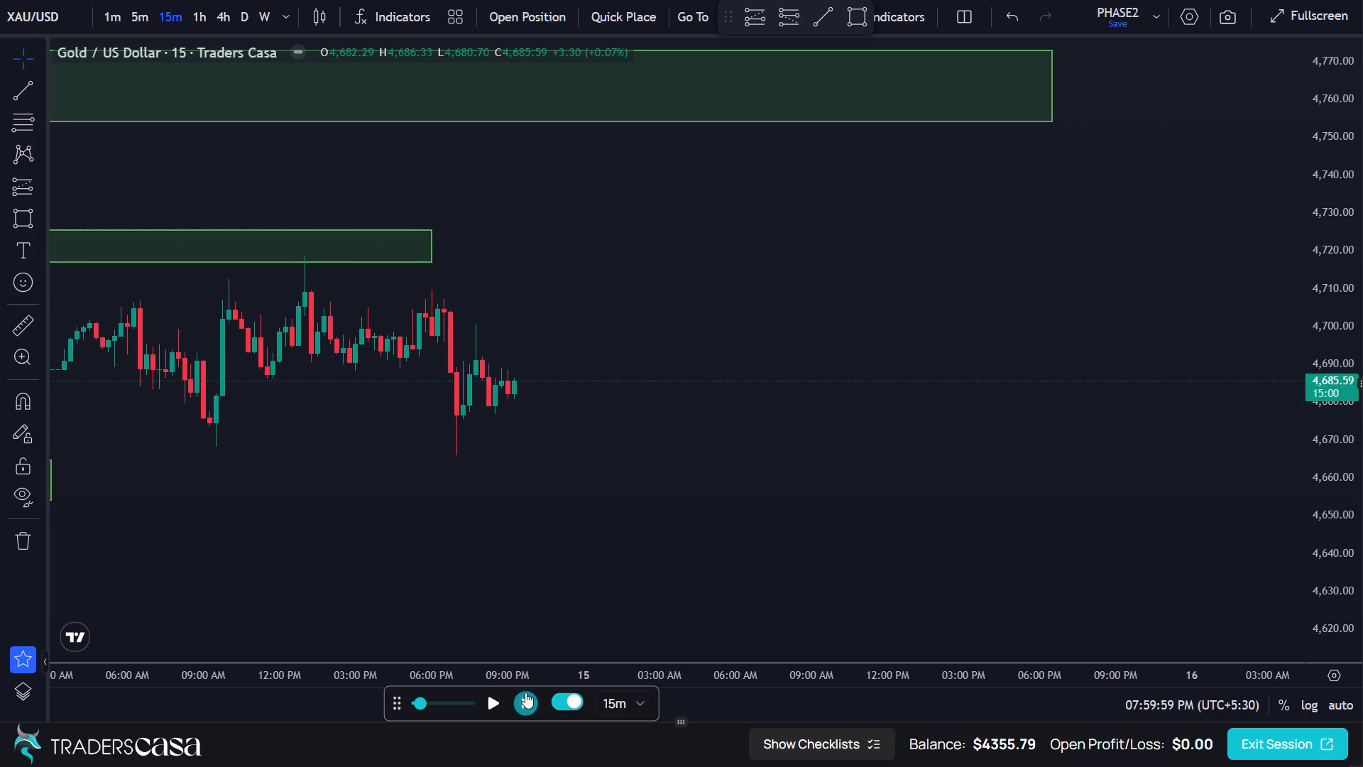
{"action": "triple_click", "coordinate": [525, 692]}
{"action": "triple_click", "coordinate": [525, 692]}
{"action": "left_click", "coordinate": [525, 692]}
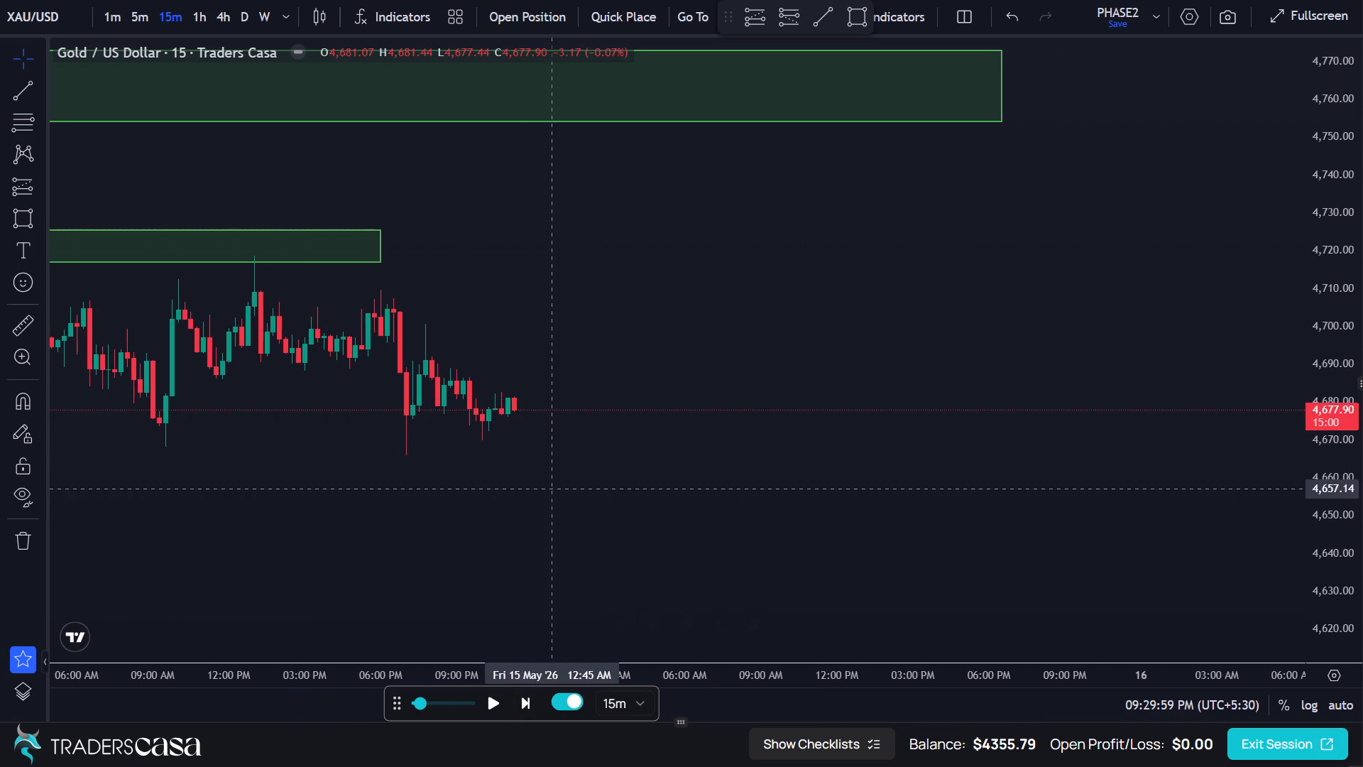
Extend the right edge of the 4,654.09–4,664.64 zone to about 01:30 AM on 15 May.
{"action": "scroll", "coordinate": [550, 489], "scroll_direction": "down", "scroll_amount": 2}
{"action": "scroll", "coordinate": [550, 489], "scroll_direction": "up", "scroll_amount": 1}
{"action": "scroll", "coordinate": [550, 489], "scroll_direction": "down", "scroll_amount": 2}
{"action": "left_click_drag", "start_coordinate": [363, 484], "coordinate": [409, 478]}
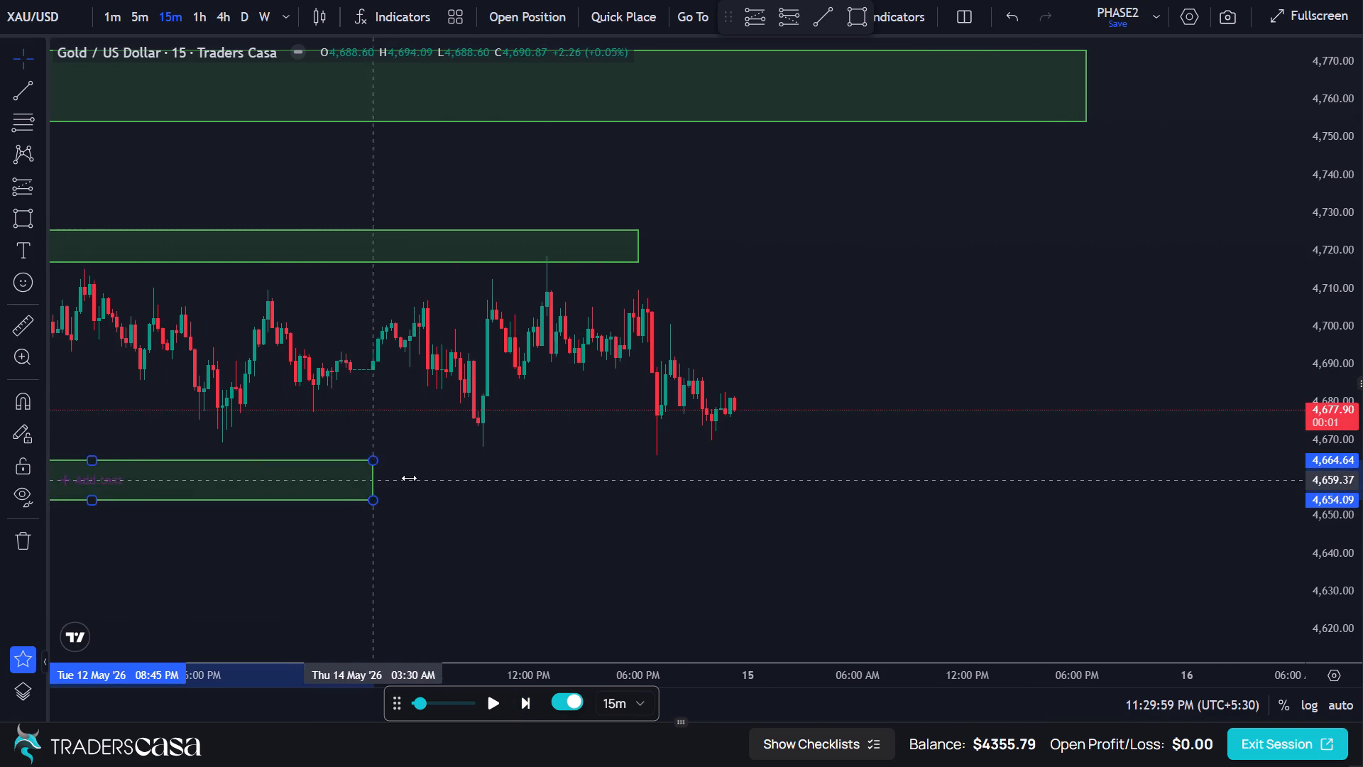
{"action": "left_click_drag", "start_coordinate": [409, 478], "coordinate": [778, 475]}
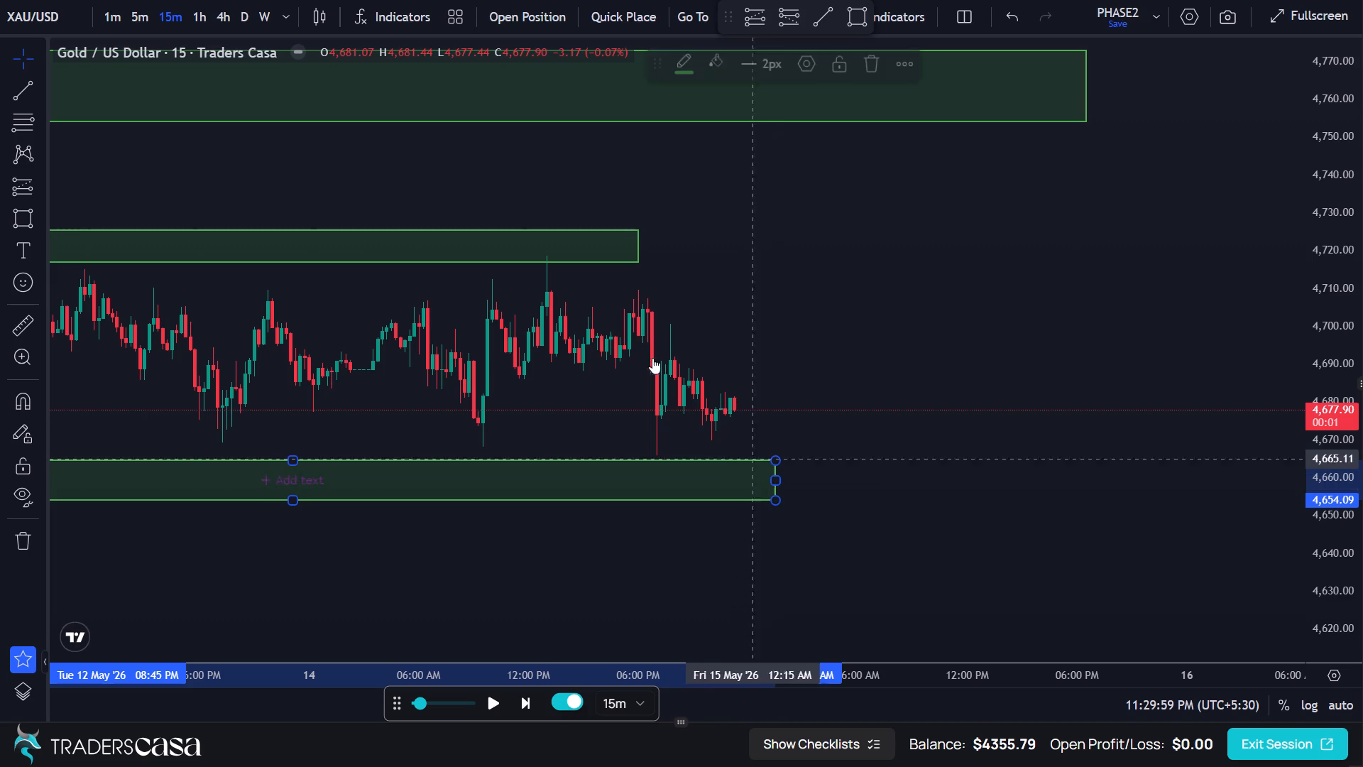
Extend the right edge of the 4,716.93–4,725.37 zone to about 05:15 AM on 15 May.
{"action": "left_click_drag", "start_coordinate": [637, 247], "coordinate": [711, 249]}
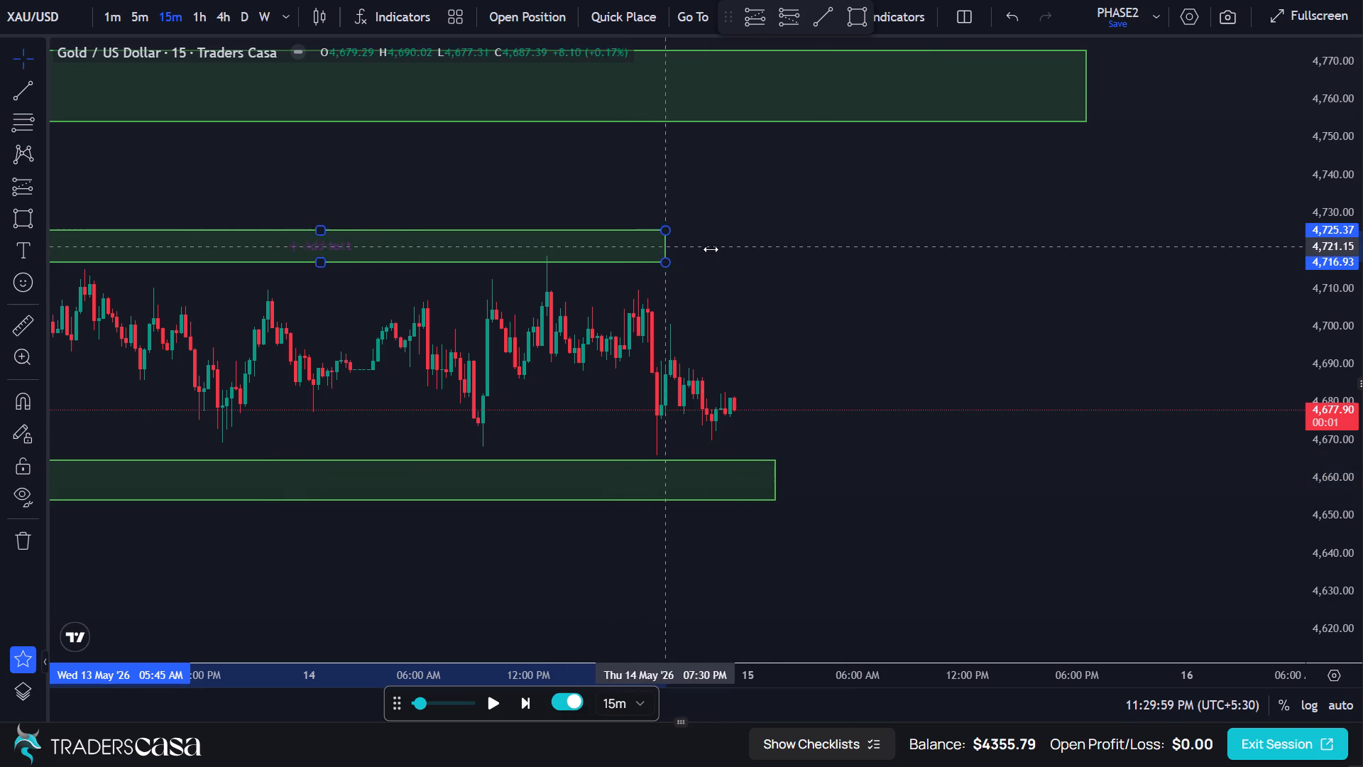
{"action": "left_click_drag", "start_coordinate": [711, 249], "coordinate": [775, 274]}
{"action": "left_click", "coordinate": [839, 357]}
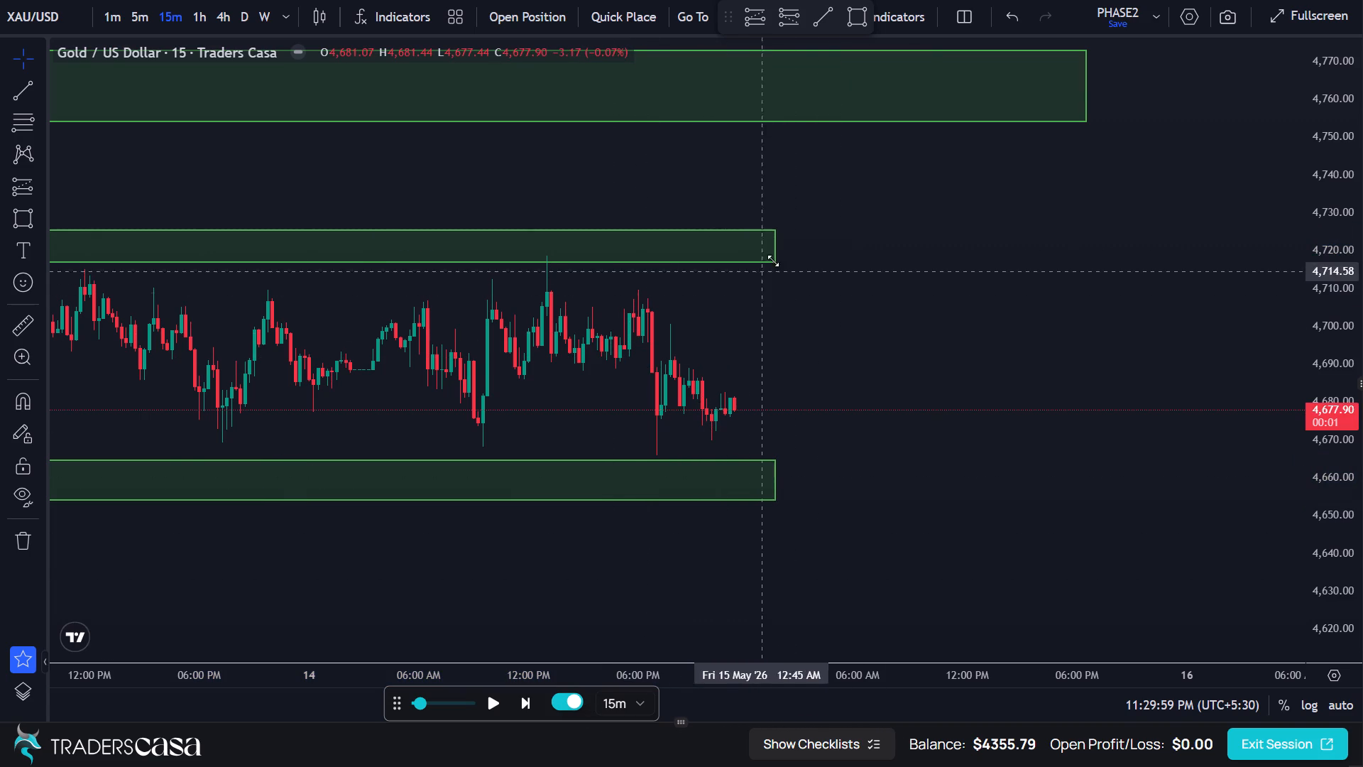
{"action": "left_click_drag", "start_coordinate": [772, 248], "coordinate": [844, 251]}
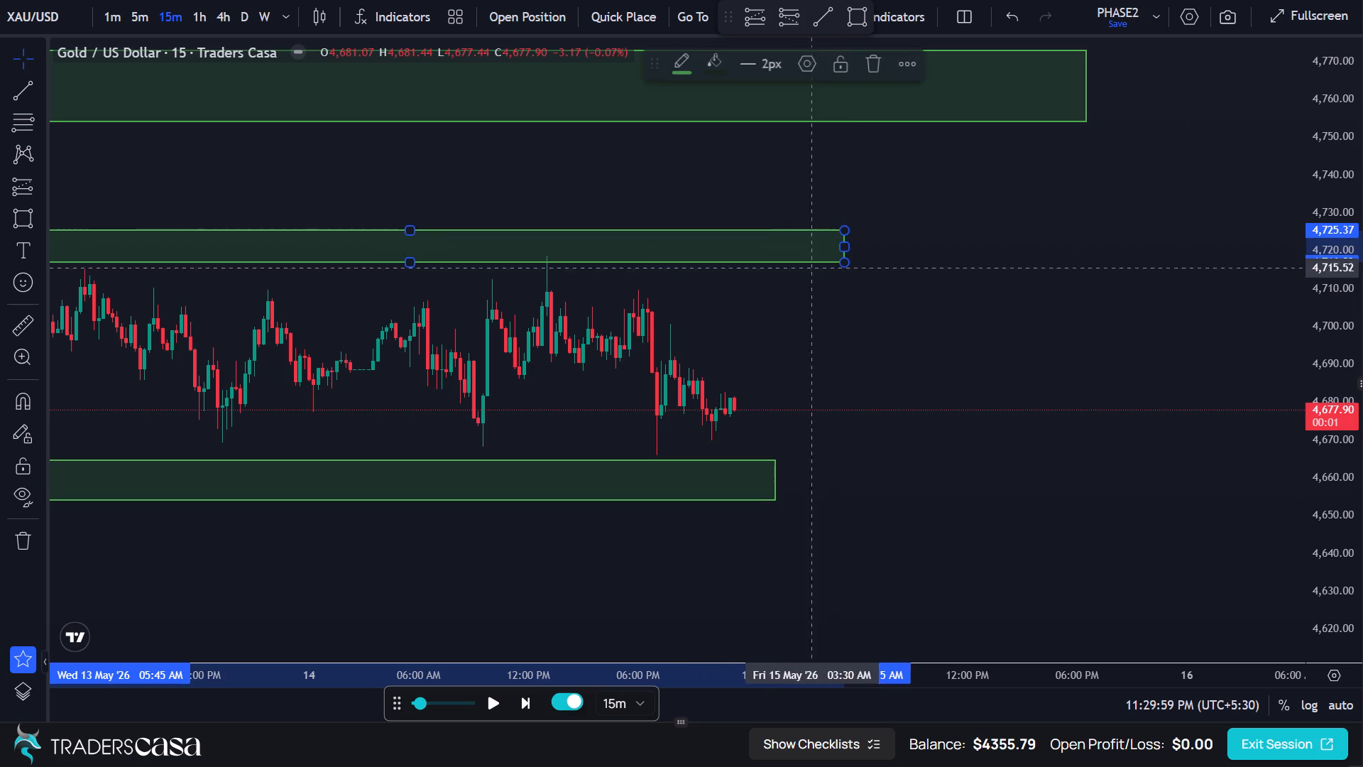
Extend the right edge of the 4,654.09–4,664.64 zone to 05:15 AM on 15 May.
{"action": "left_click_drag", "start_coordinate": [775, 481], "coordinate": [779, 483]}
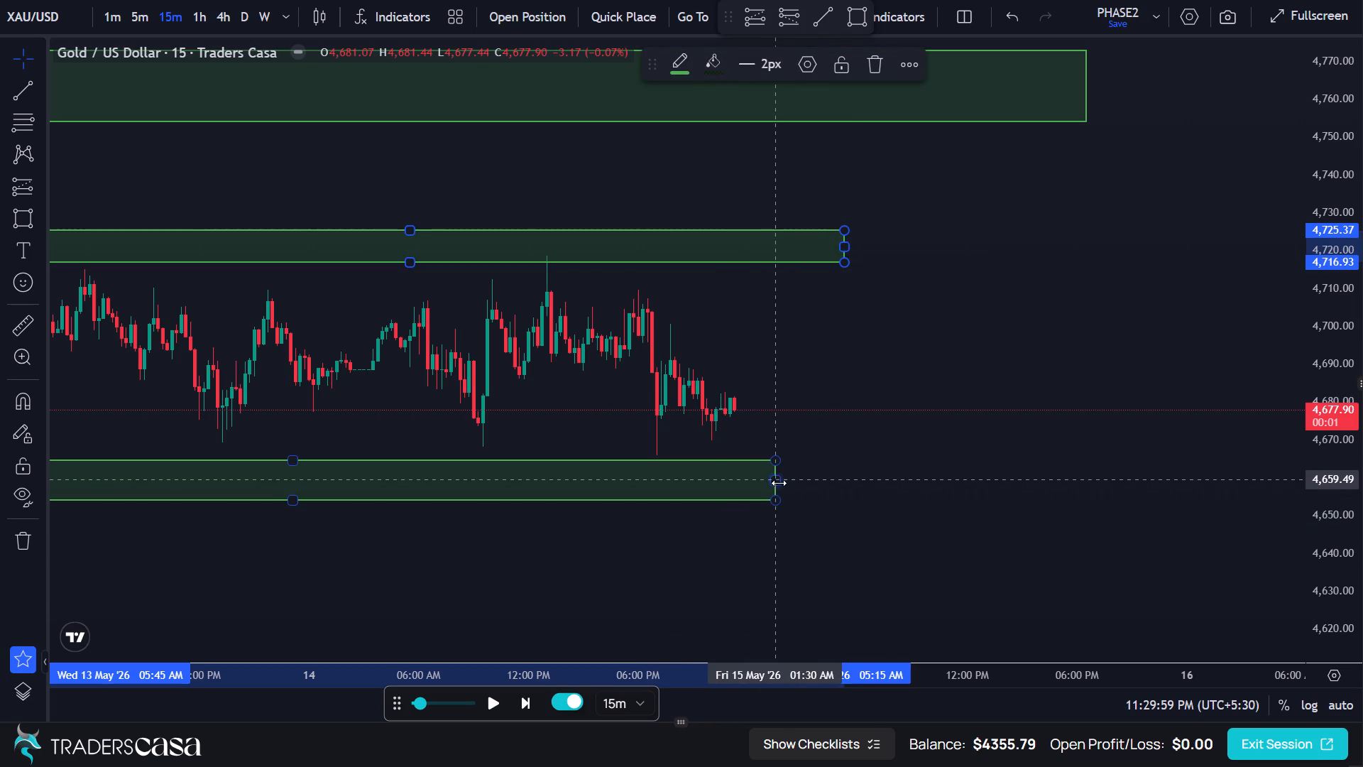
{"action": "left_click_drag", "start_coordinate": [779, 483], "coordinate": [844, 482]}
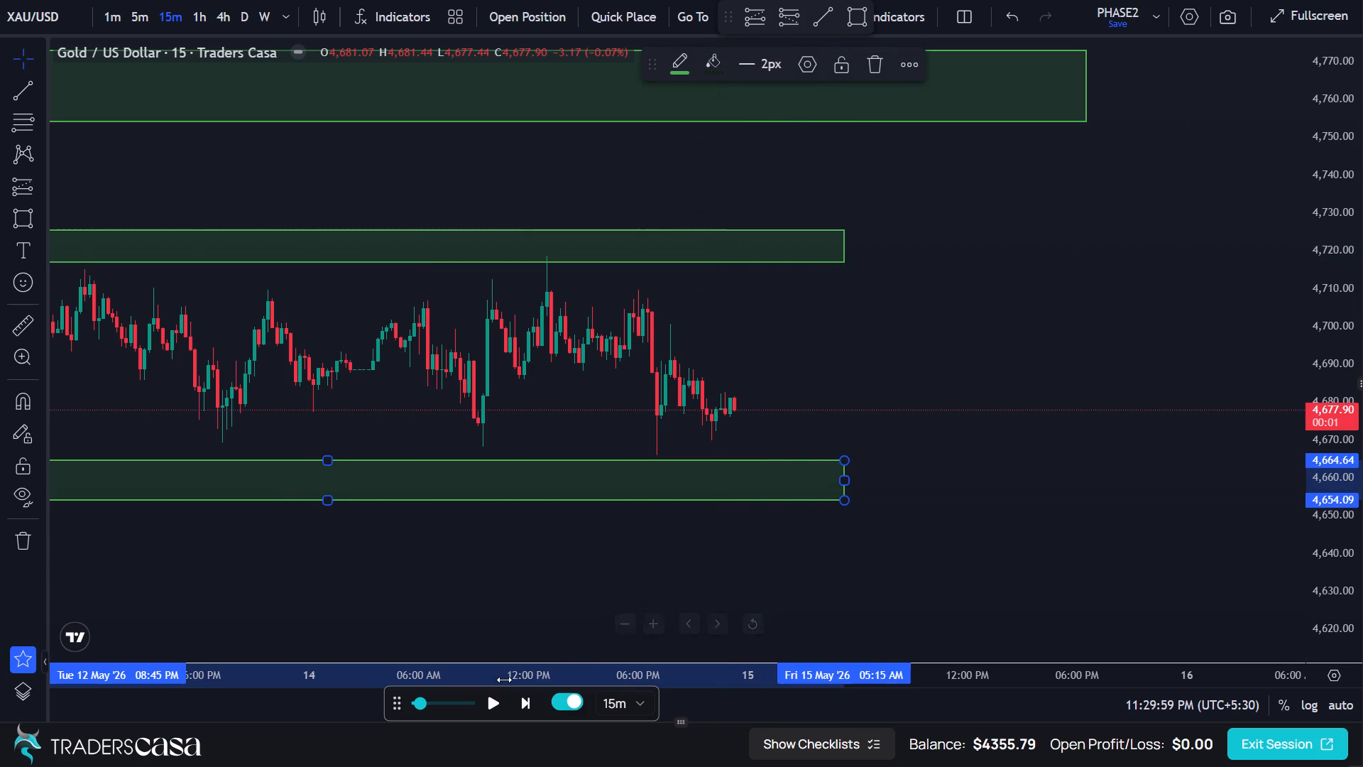
Advance the XAU/USD replay in 15-minute candles until the replay clock reaches 01:44:59 AM on 15 May.
{"action": "double_click", "coordinate": [528, 701]}
{"action": "triple_click", "coordinate": [526, 695]}
{"action": "triple_click", "coordinate": [527, 697]}
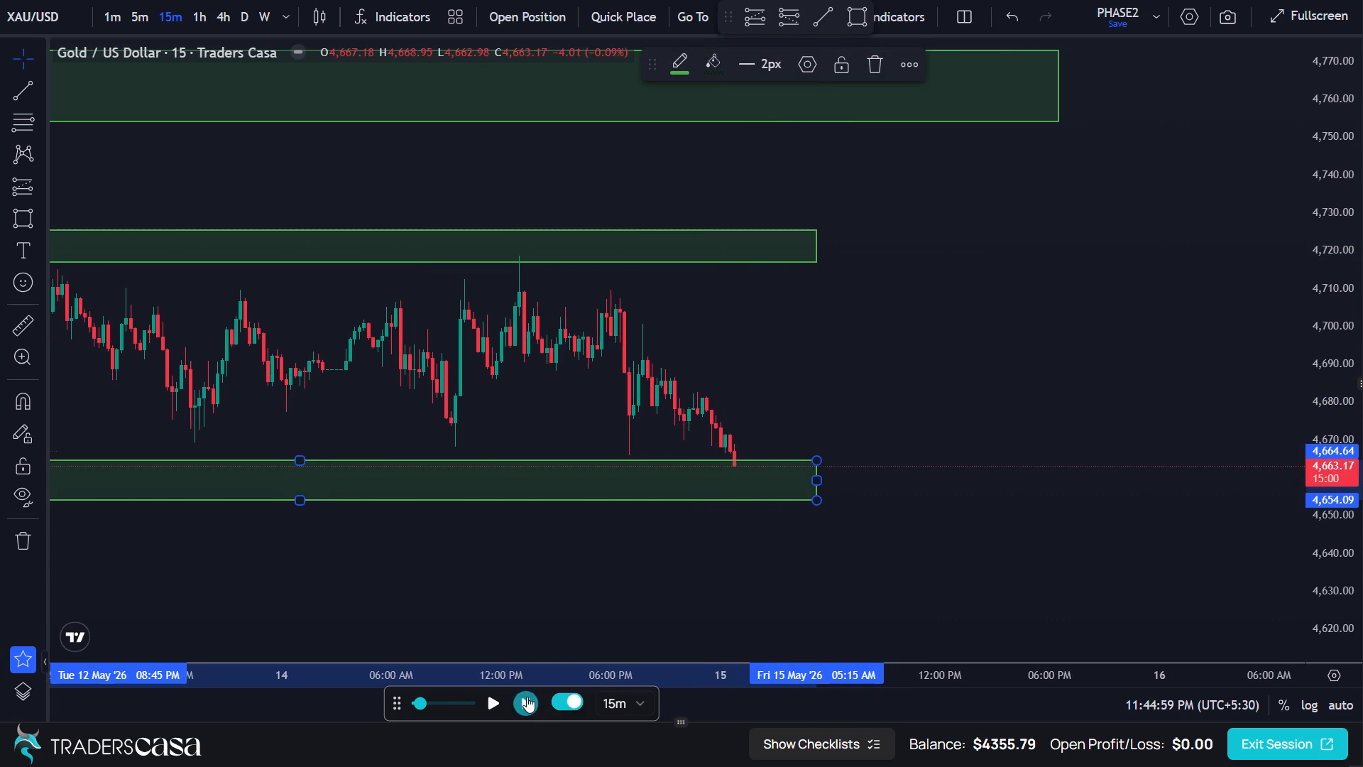
{"action": "left_click", "coordinate": [527, 697]}
Examine the wider XAU/USD price history back to 6 May for earlier structure around the current price.
{"action": "scroll", "coordinate": [647, 543], "scroll_direction": "down", "scroll_amount": 5}
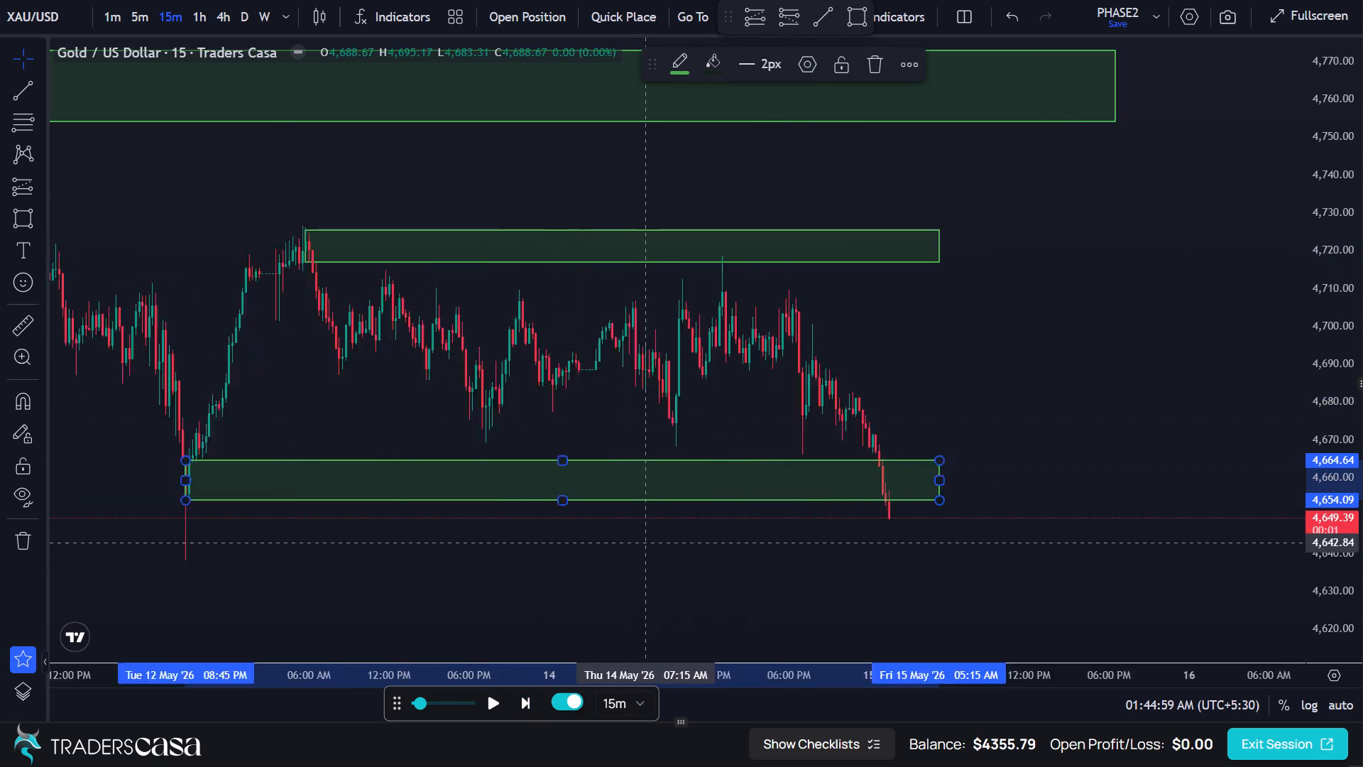
{"action": "scroll", "coordinate": [648, 543], "scroll_direction": "down", "scroll_amount": 1}
{"action": "scroll", "coordinate": [648, 543], "scroll_direction": "up", "scroll_amount": 4}
{"action": "scroll", "coordinate": [648, 543], "scroll_direction": "down", "scroll_amount": 6}
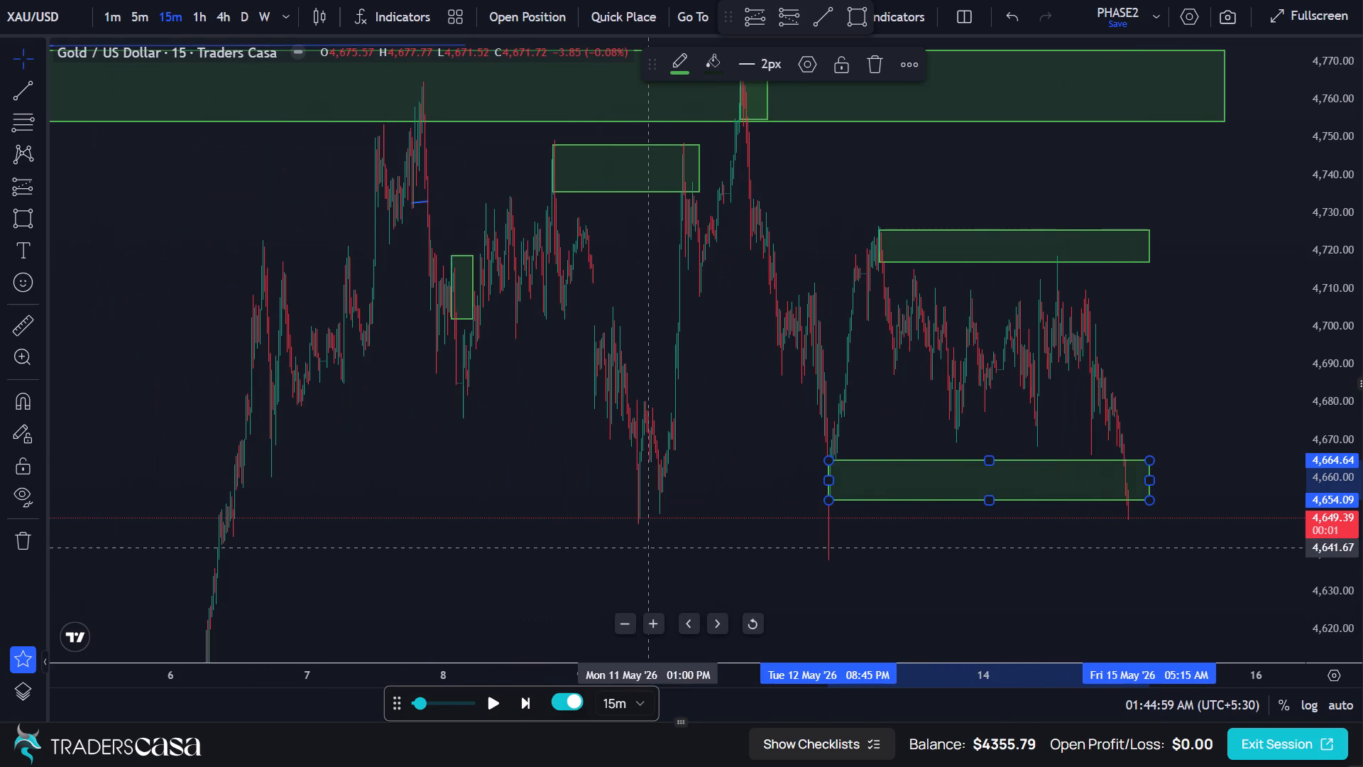
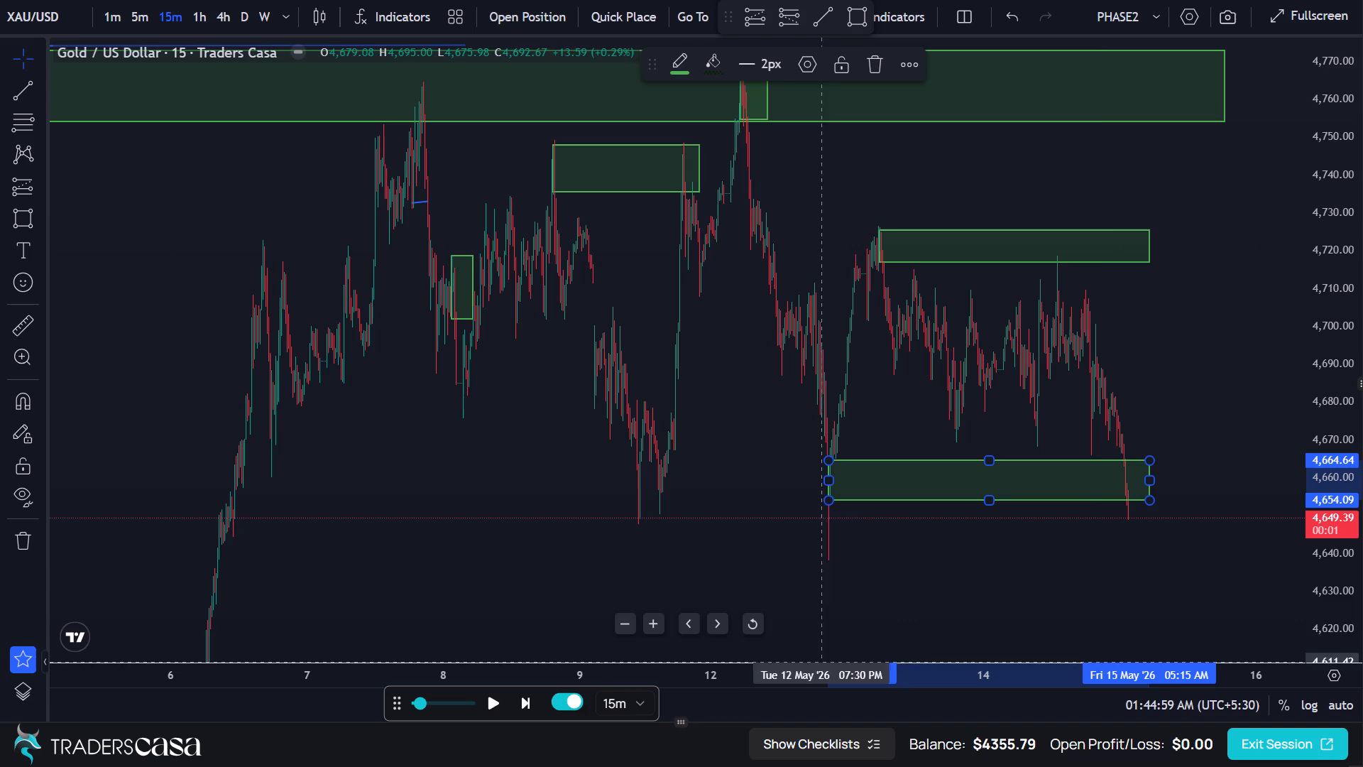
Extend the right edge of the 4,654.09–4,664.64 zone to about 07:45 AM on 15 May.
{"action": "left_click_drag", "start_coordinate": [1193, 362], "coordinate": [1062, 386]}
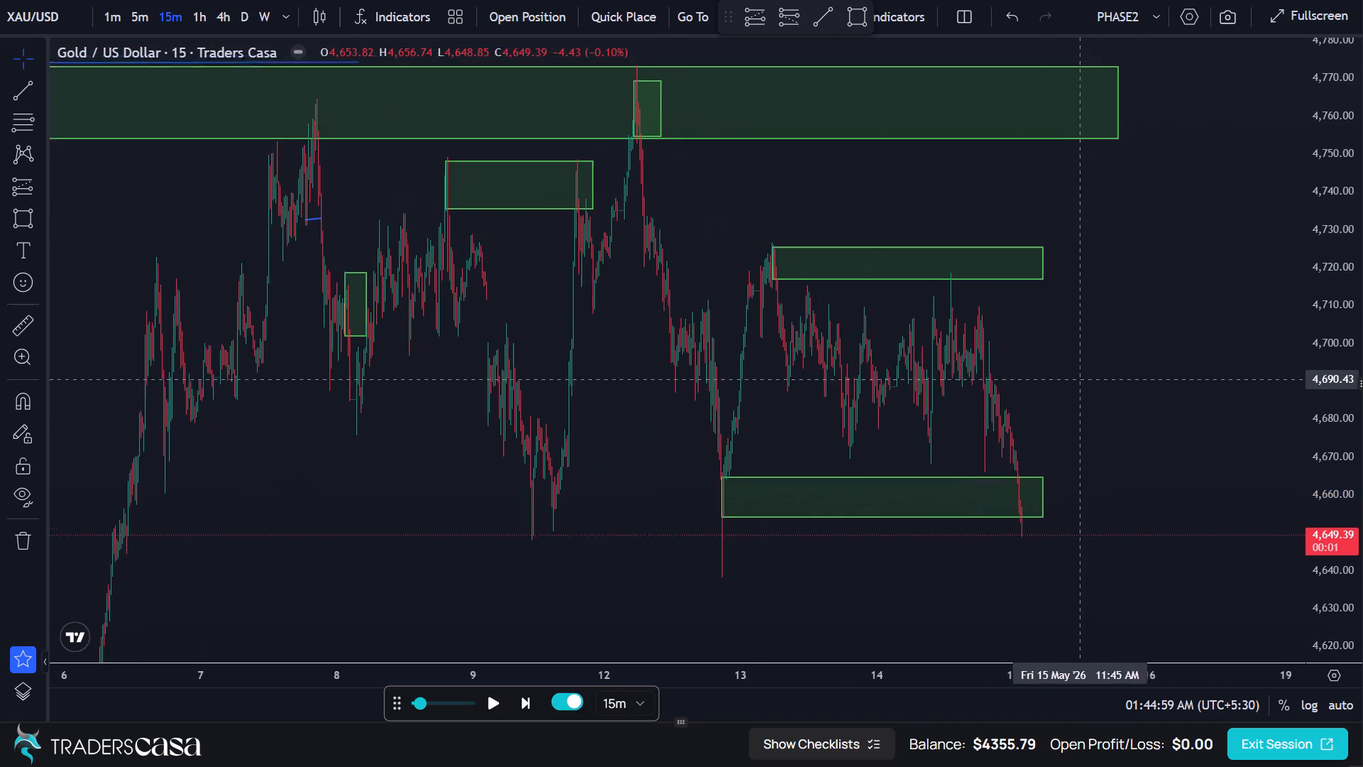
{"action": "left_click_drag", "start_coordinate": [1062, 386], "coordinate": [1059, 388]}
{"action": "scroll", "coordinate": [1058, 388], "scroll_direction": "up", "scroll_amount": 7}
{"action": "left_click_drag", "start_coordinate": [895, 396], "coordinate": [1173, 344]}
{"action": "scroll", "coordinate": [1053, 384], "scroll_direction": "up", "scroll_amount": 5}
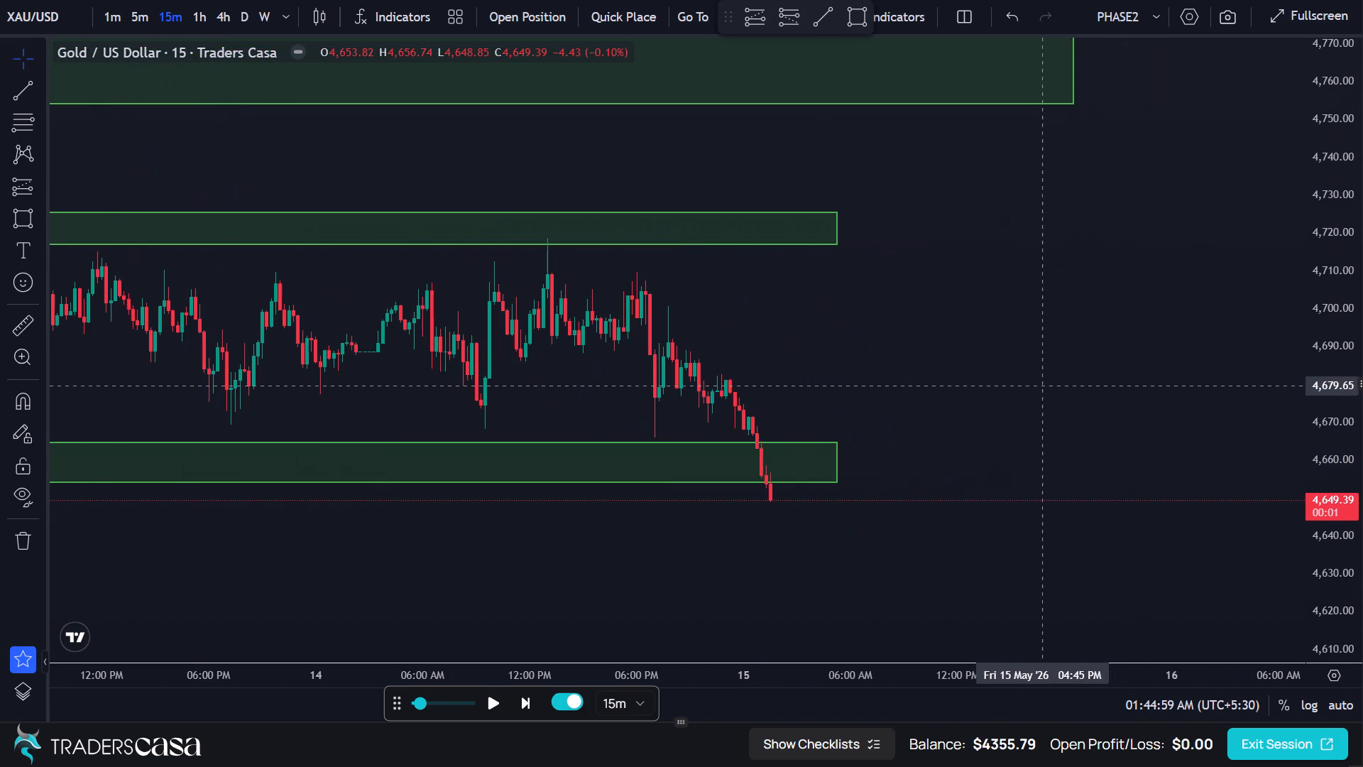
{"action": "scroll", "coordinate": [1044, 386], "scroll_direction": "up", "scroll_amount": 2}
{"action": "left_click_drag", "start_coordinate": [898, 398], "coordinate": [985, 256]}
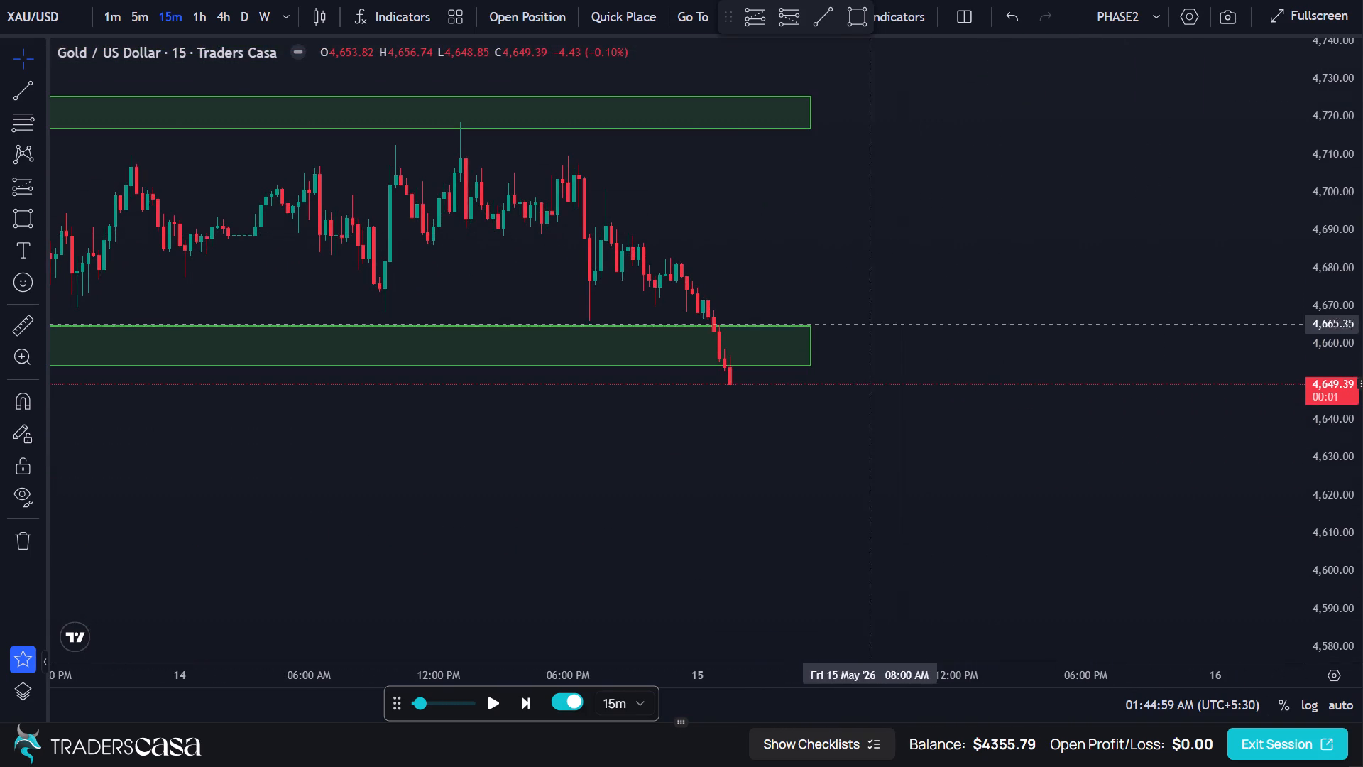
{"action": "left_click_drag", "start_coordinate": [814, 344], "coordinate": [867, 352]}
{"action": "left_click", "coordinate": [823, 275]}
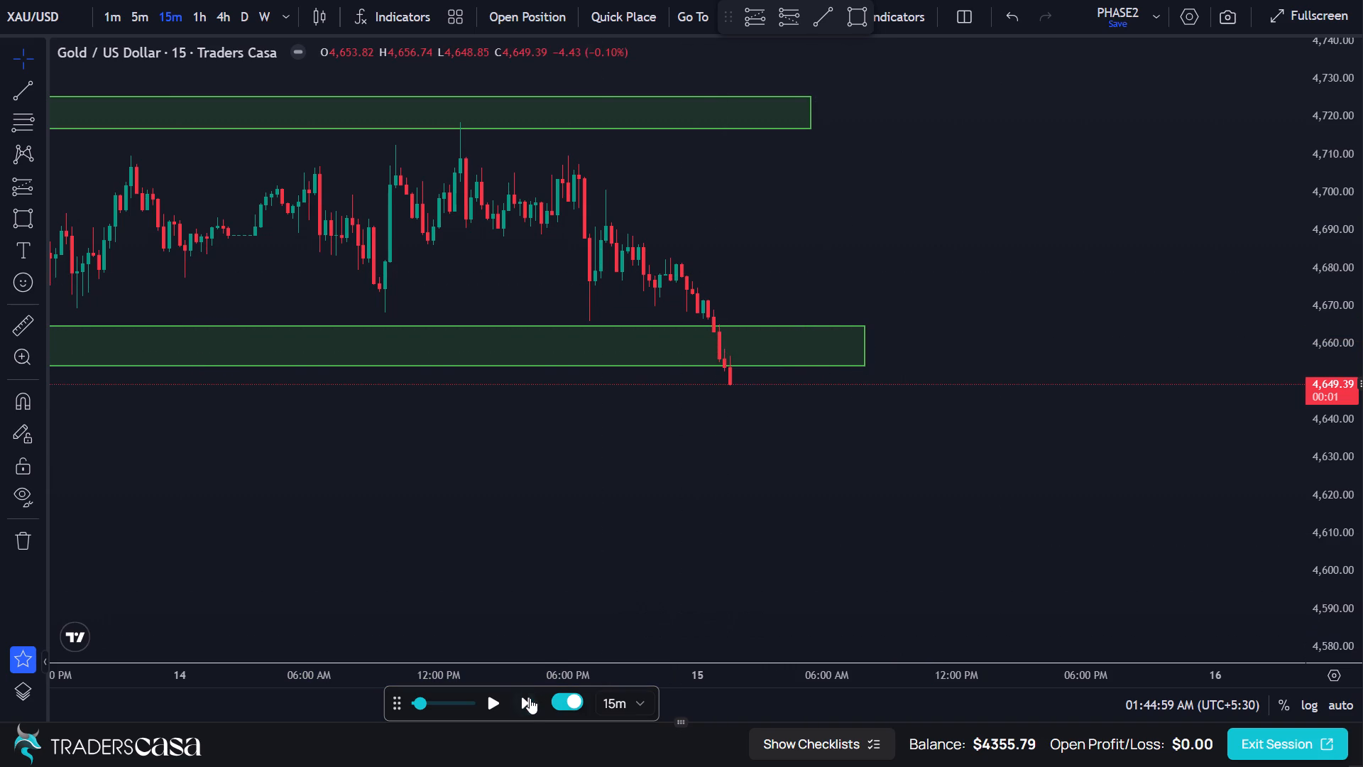
Advance the XAU/USD replay in 15-minute candles until the replay clock reaches 05:29:59 AM on 15 May.
{"action": "triple_click", "coordinate": [527, 701]}
{"action": "triple_click", "coordinate": [527, 701]}
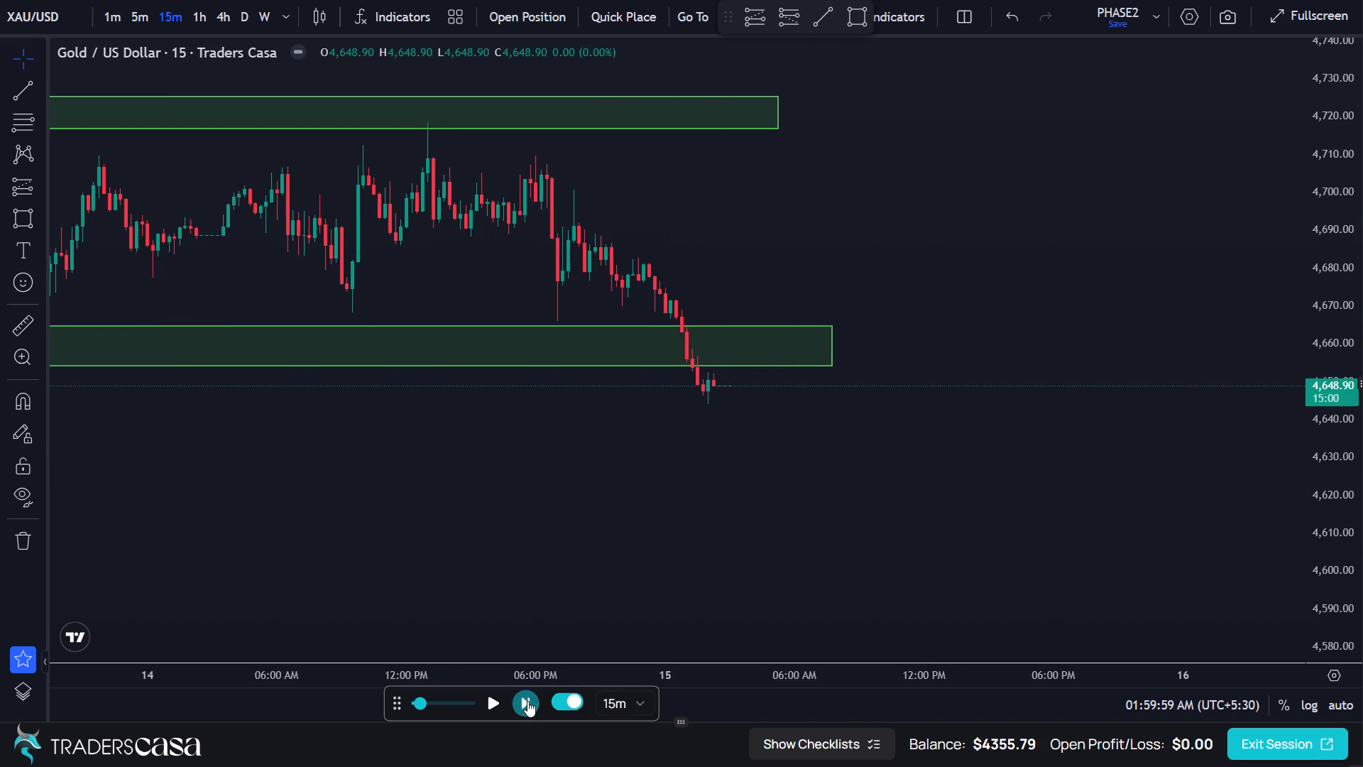
{"action": "triple_click", "coordinate": [527, 701]}
{"action": "left_click", "coordinate": [527, 701]}
{"action": "left_click", "coordinate": [527, 701]}
{"action": "left_click", "coordinate": [527, 701]}
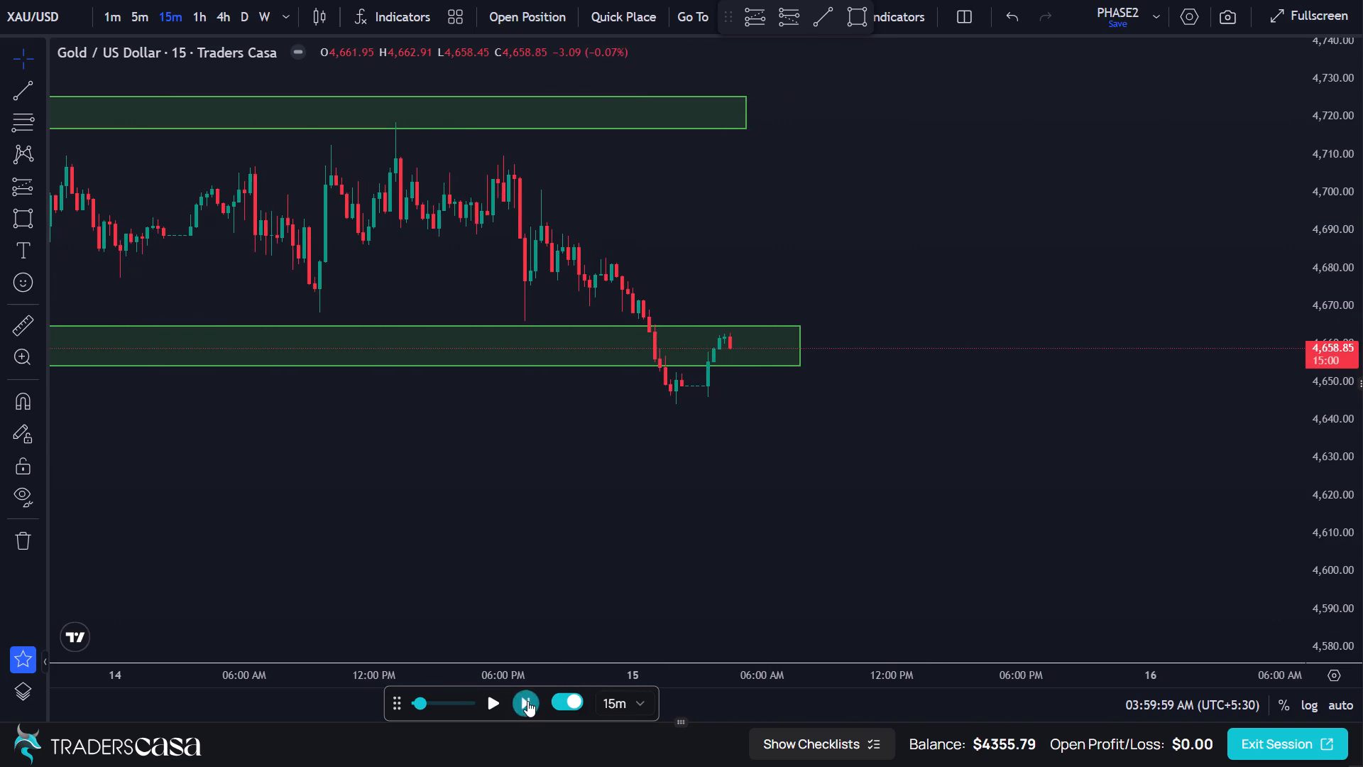
{"action": "left_click", "coordinate": [527, 700]}
{"action": "left_click", "coordinate": [527, 700]}
{"action": "left_click", "coordinate": [527, 700]}
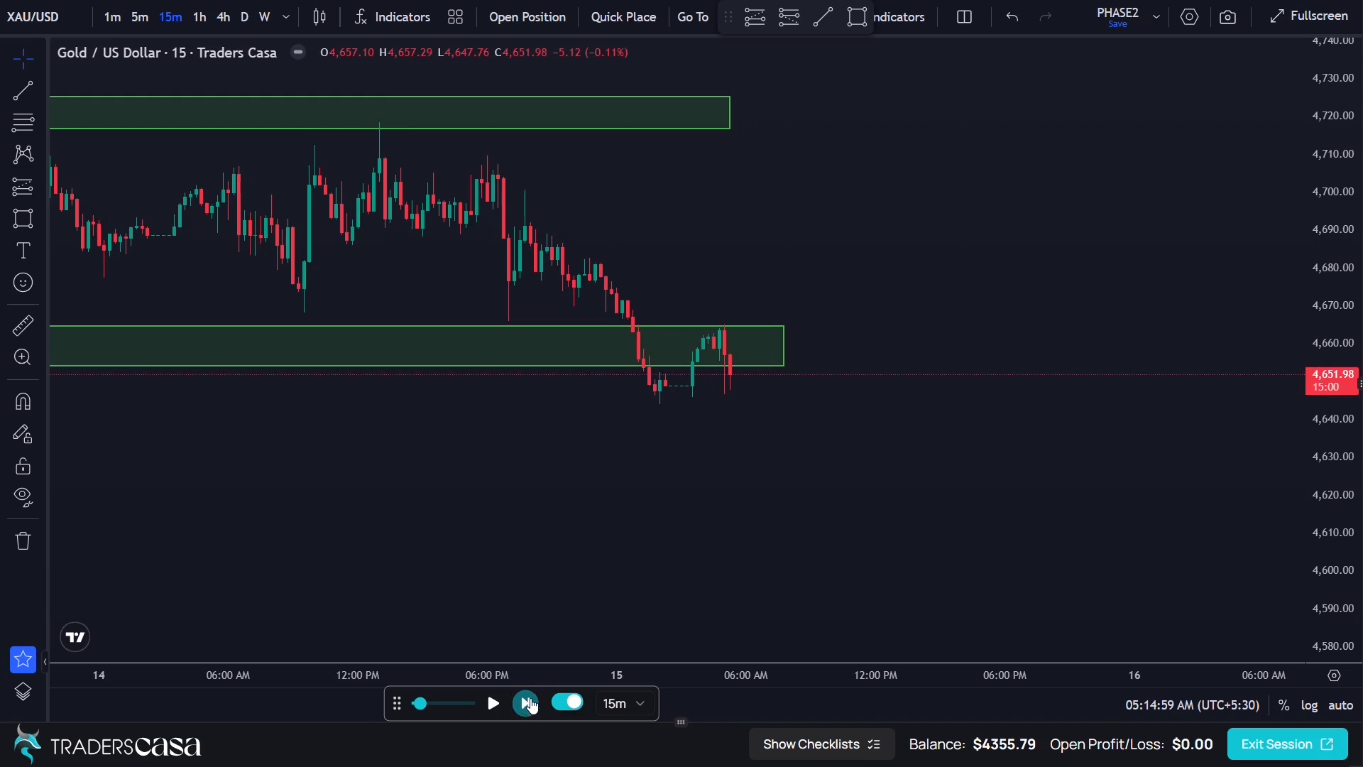
Draw a short position from 05:15 AM on 15 May with entry 4,652.22, stop 4,667.14 and target 4,622.21.
{"action": "scroll", "coordinate": [744, 447], "scroll_direction": "up", "scroll_amount": 3}
{"action": "left_click_drag", "start_coordinate": [614, 478], "coordinate": [851, 482]}
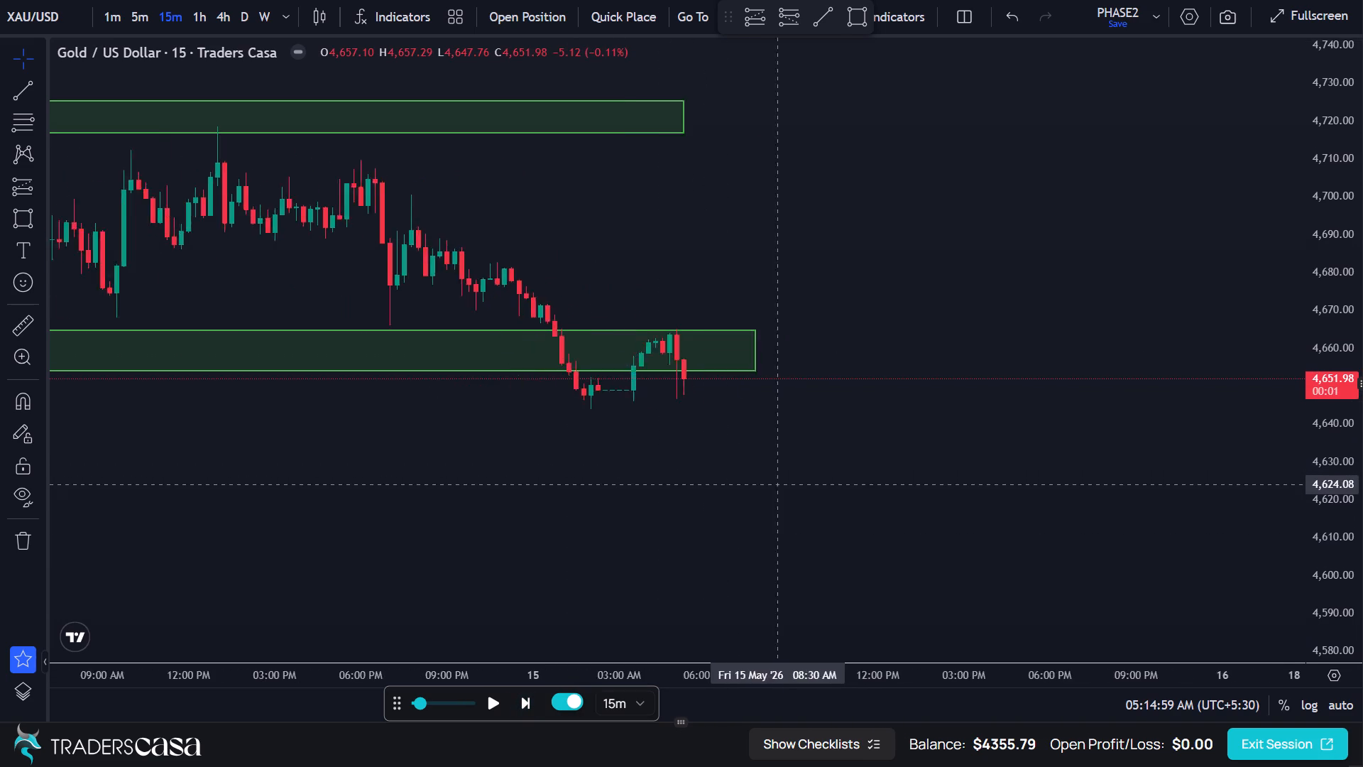
{"action": "left_click_drag", "start_coordinate": [851, 482], "coordinate": [921, 477]}
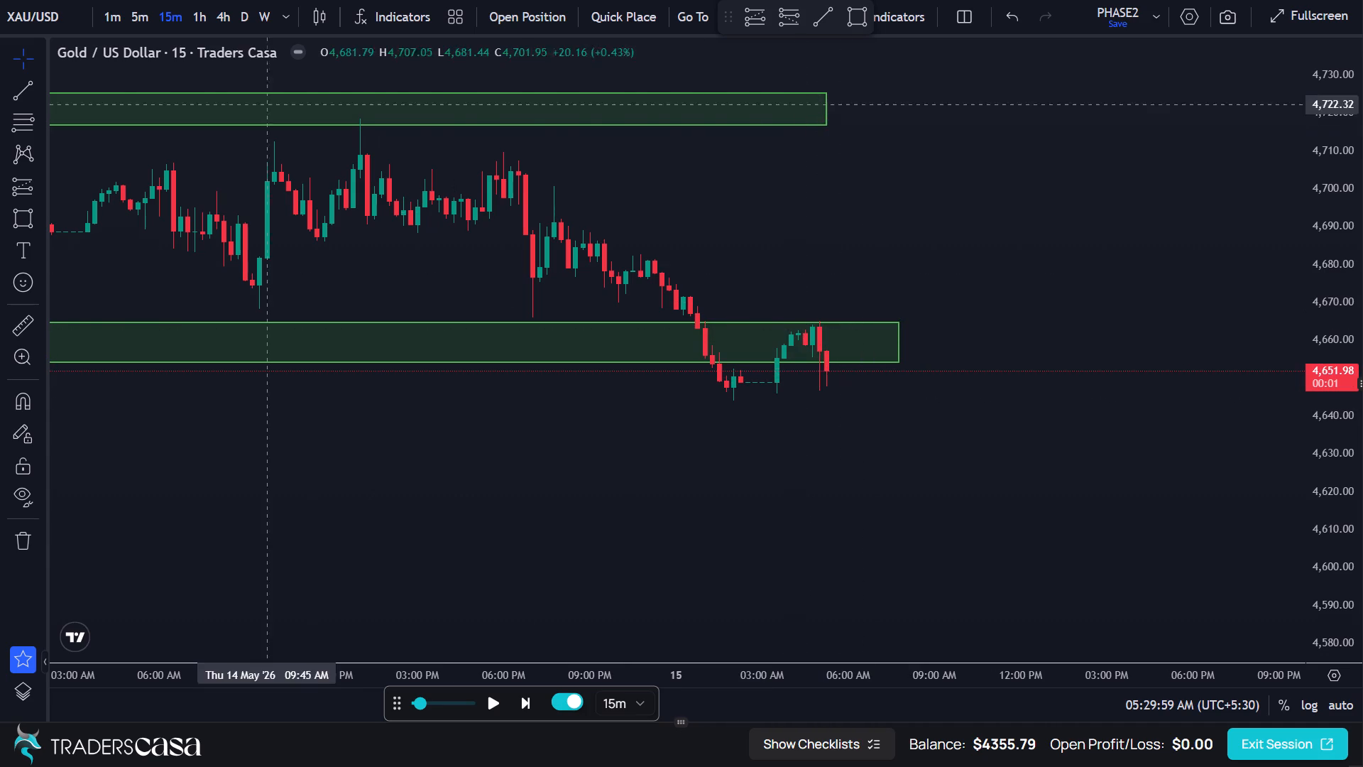
{"action": "left_click", "coordinate": [792, 19]}
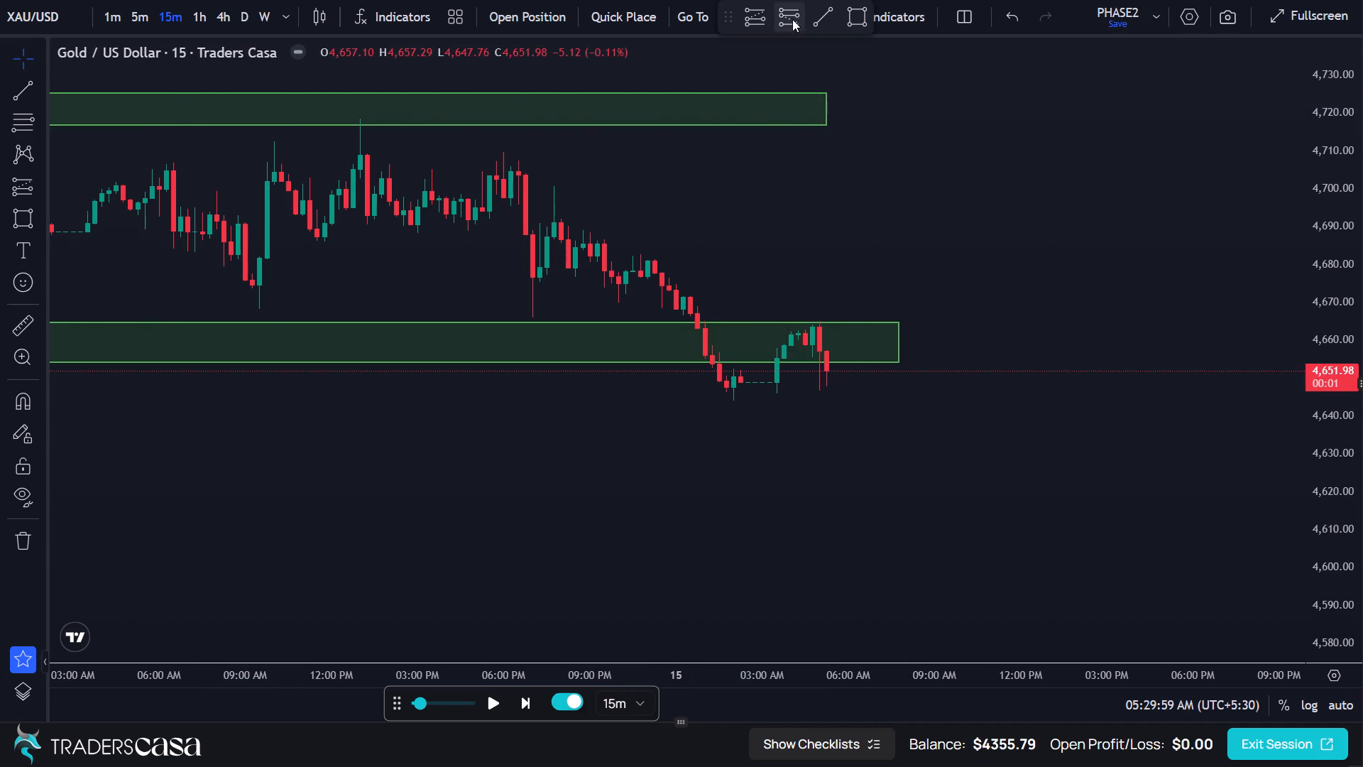
{"action": "left_click", "coordinate": [829, 370]}
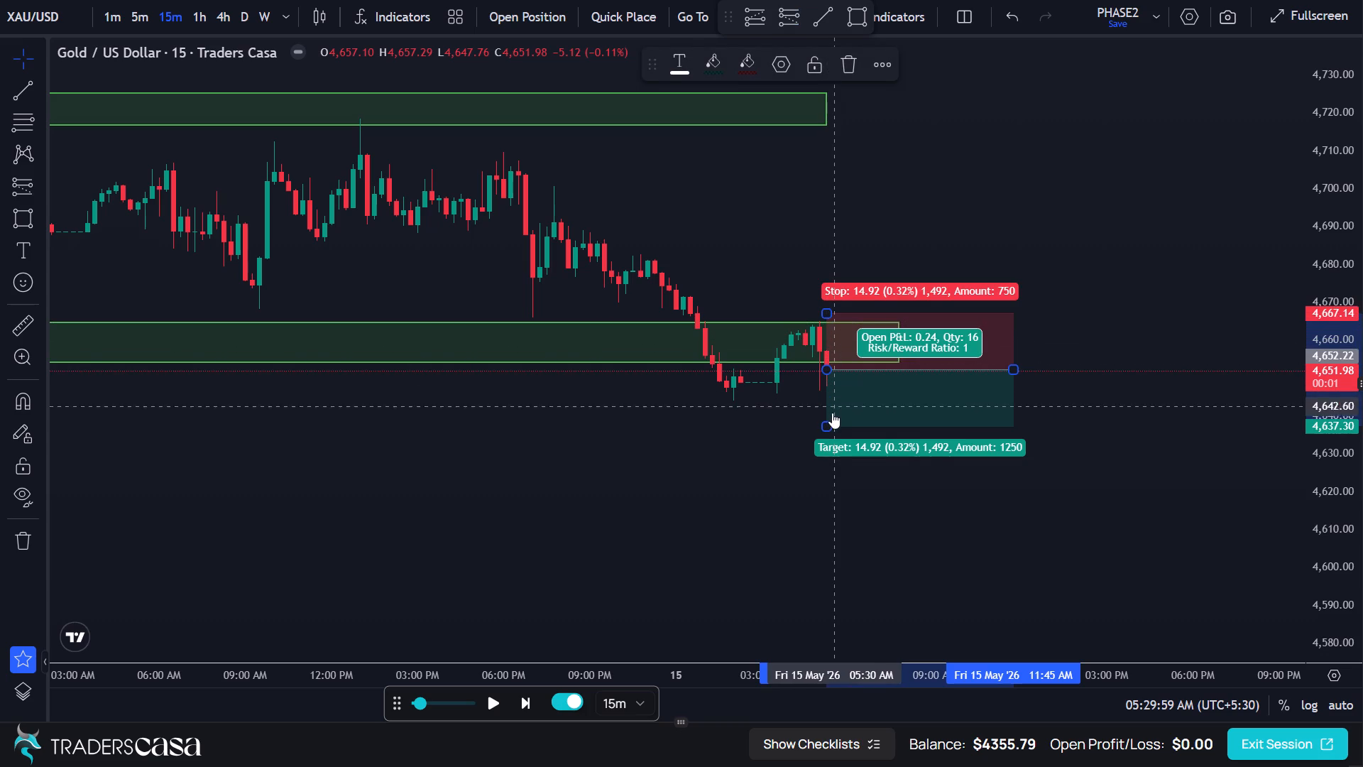
{"action": "left_click_drag", "start_coordinate": [829, 428], "coordinate": [833, 463]}
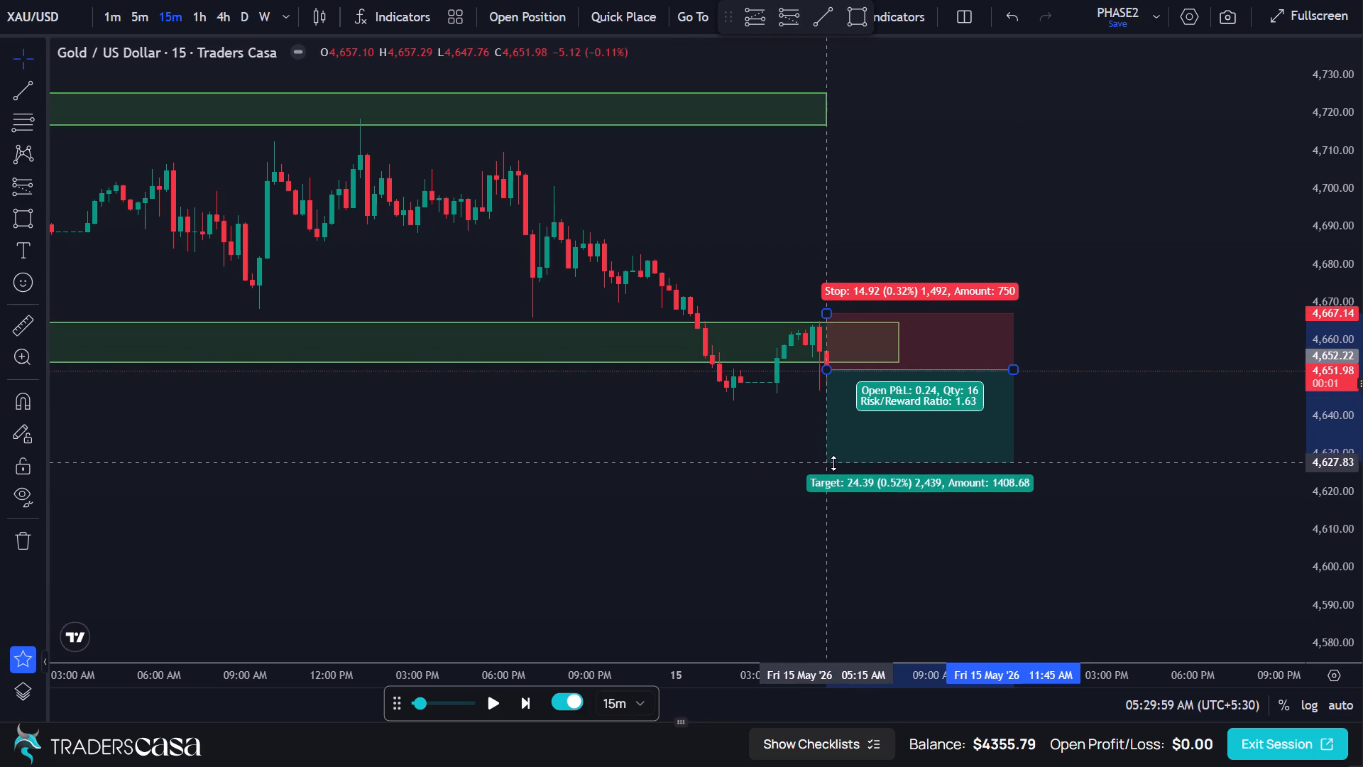
{"action": "left_click_drag", "start_coordinate": [833, 463], "coordinate": [836, 480]}
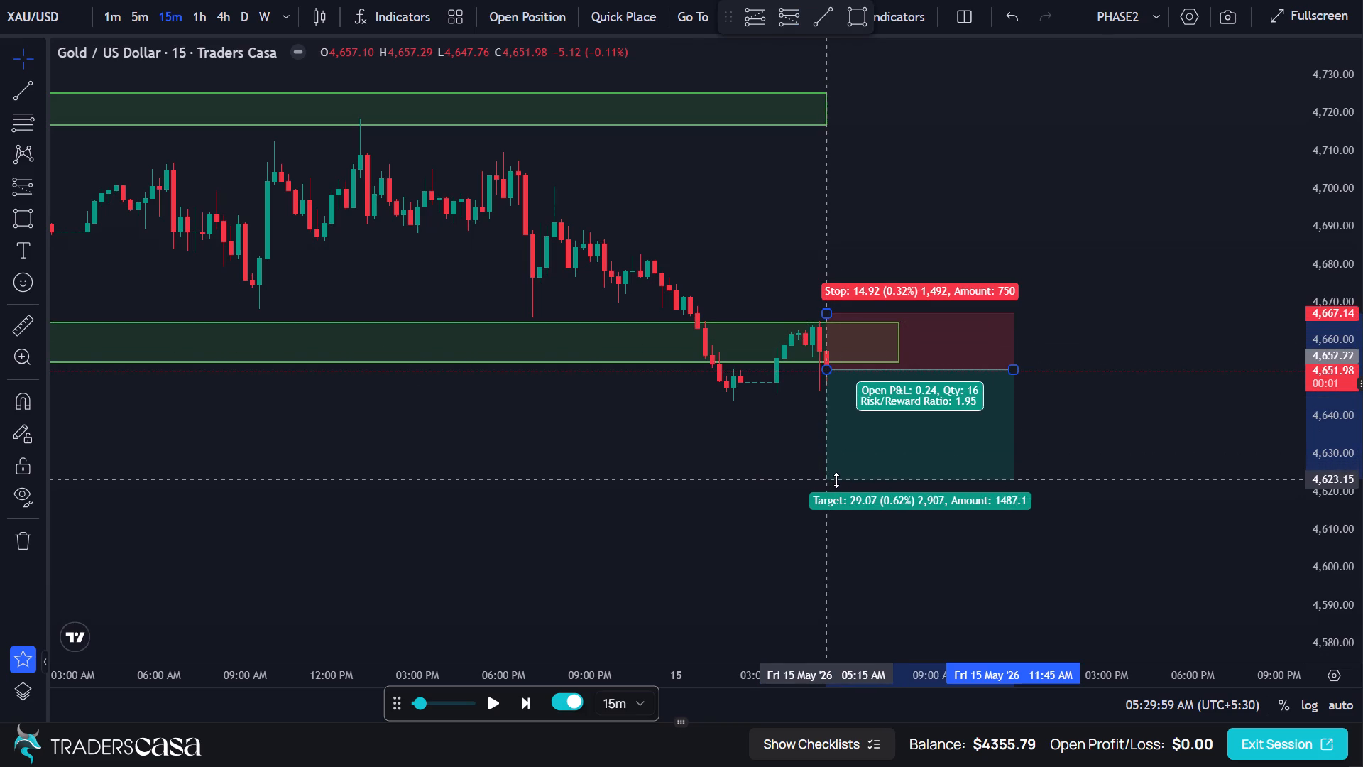
{"action": "left_click_drag", "start_coordinate": [836, 480], "coordinate": [838, 482]}
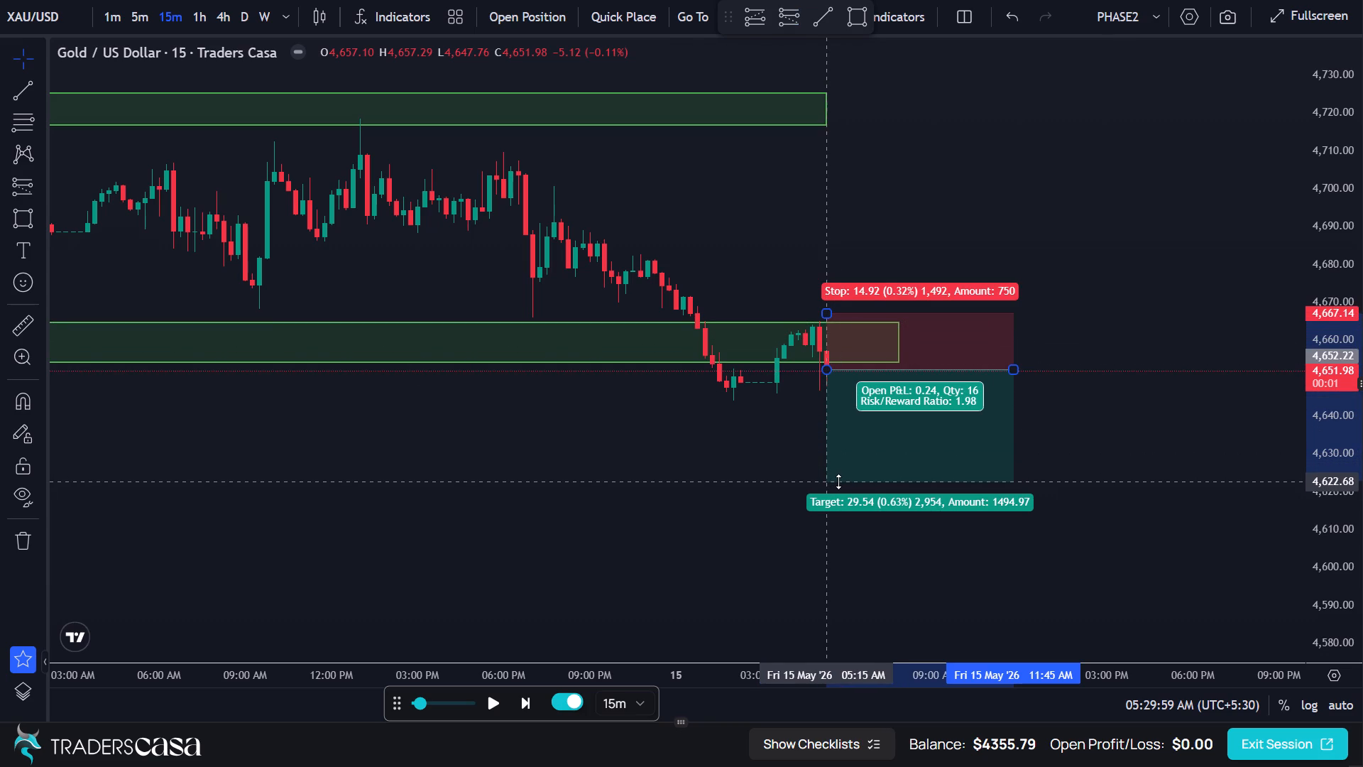
{"action": "left_click_drag", "start_coordinate": [838, 482], "coordinate": [838, 483]}
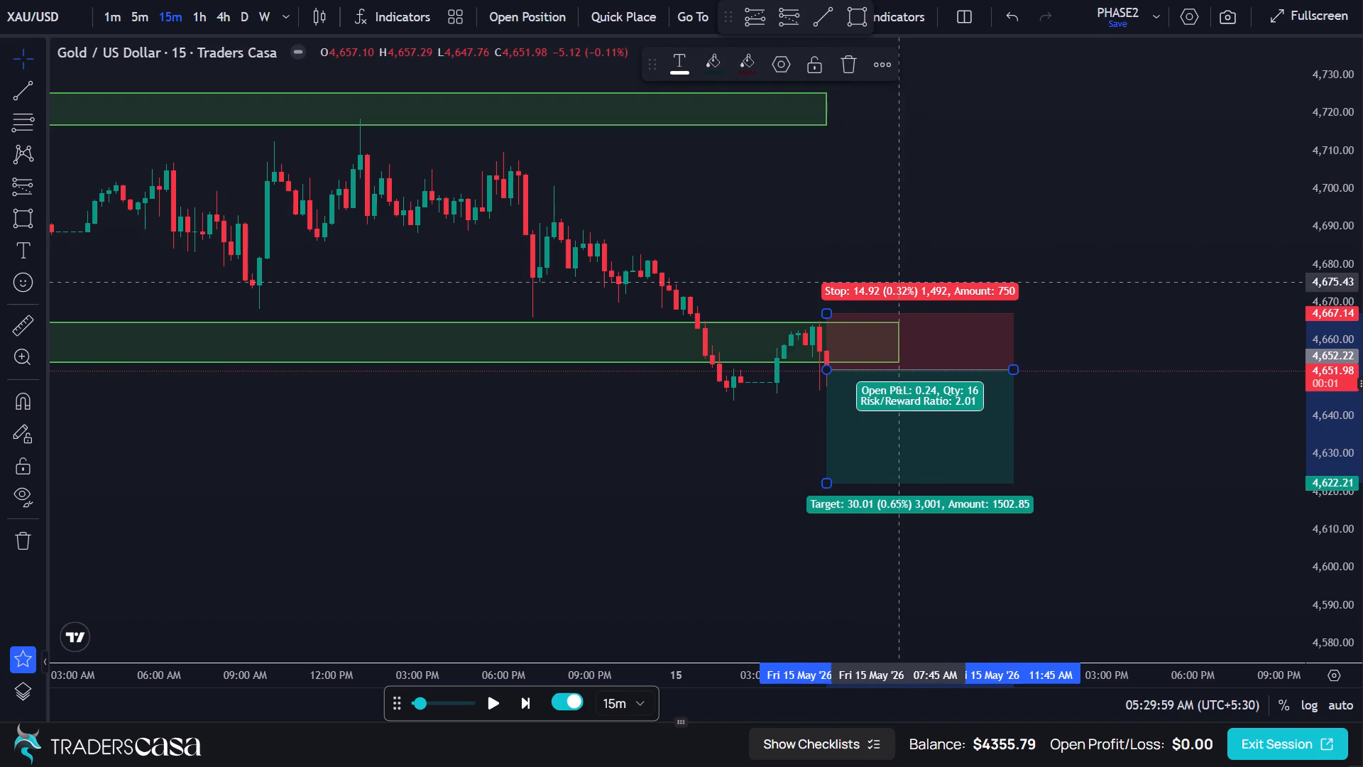
{"action": "left_click", "coordinate": [889, 224]}
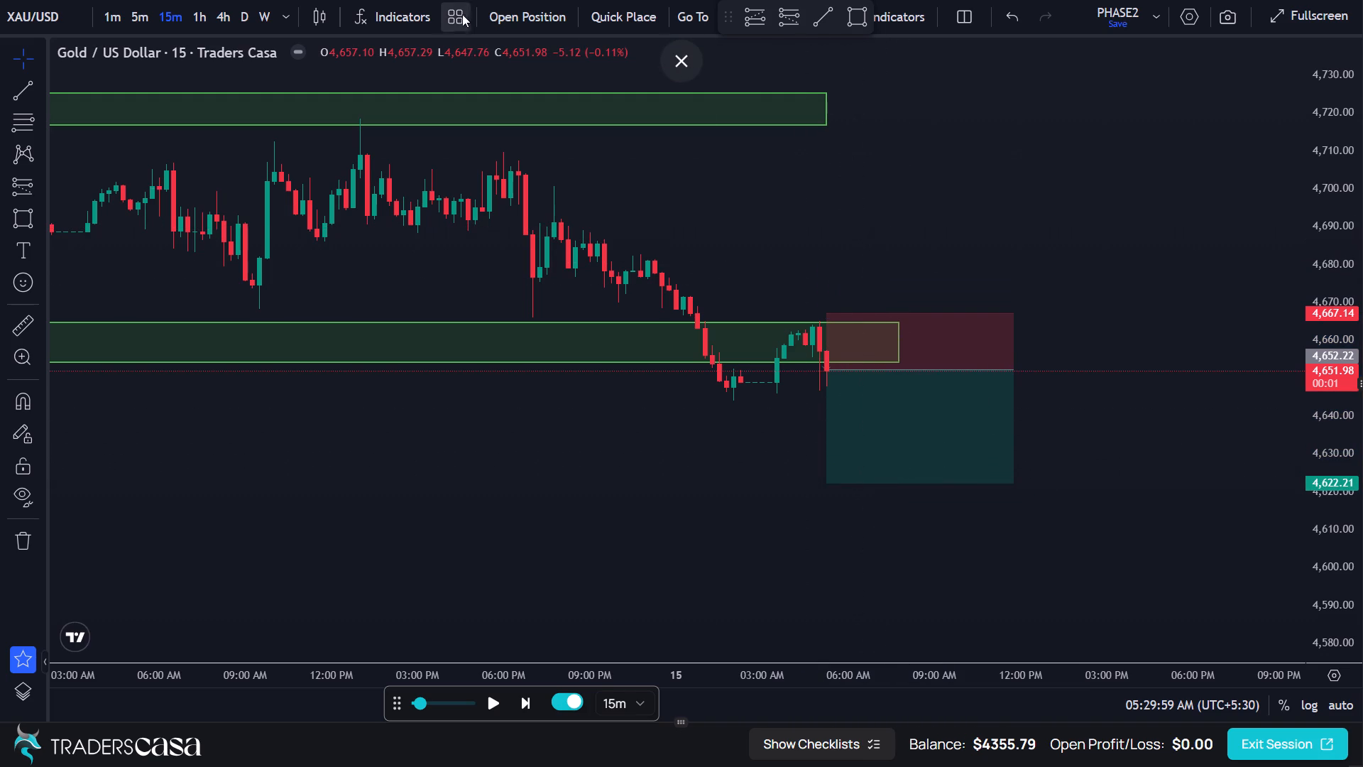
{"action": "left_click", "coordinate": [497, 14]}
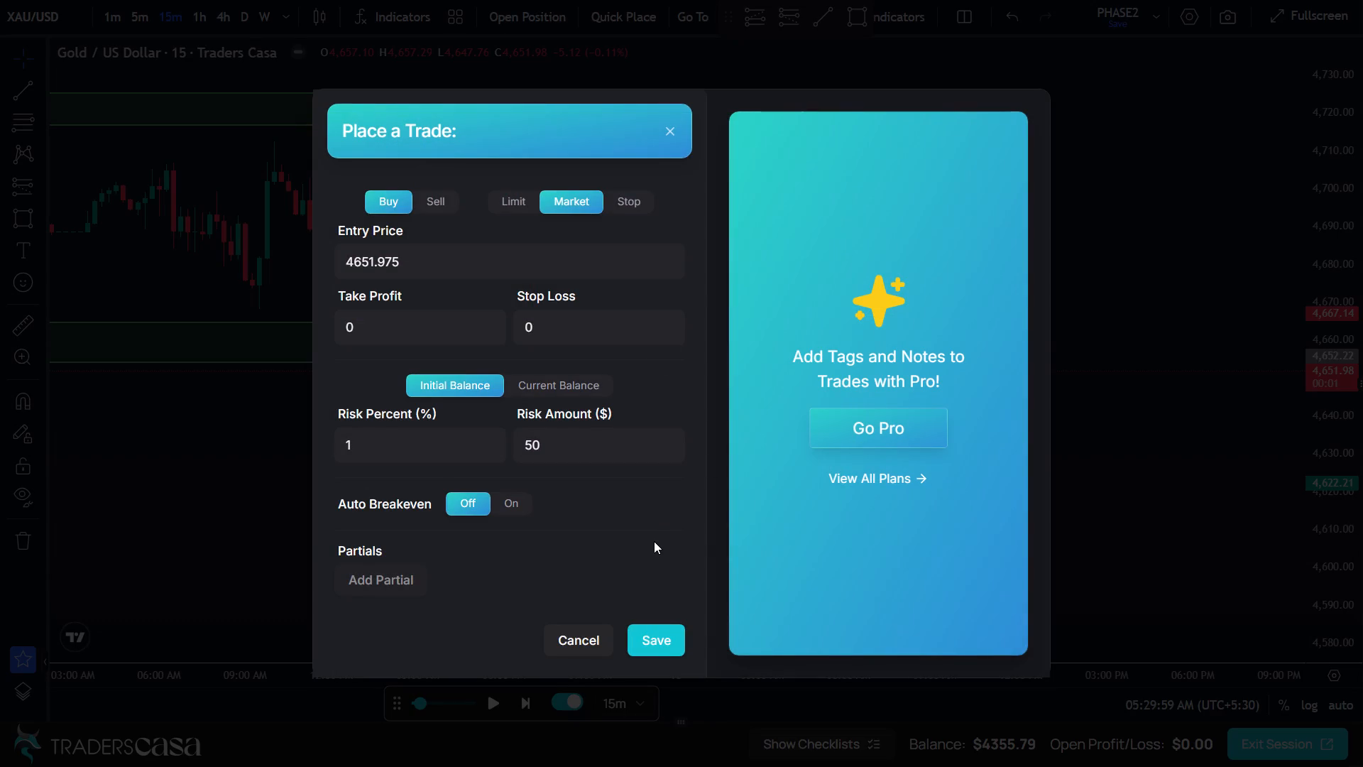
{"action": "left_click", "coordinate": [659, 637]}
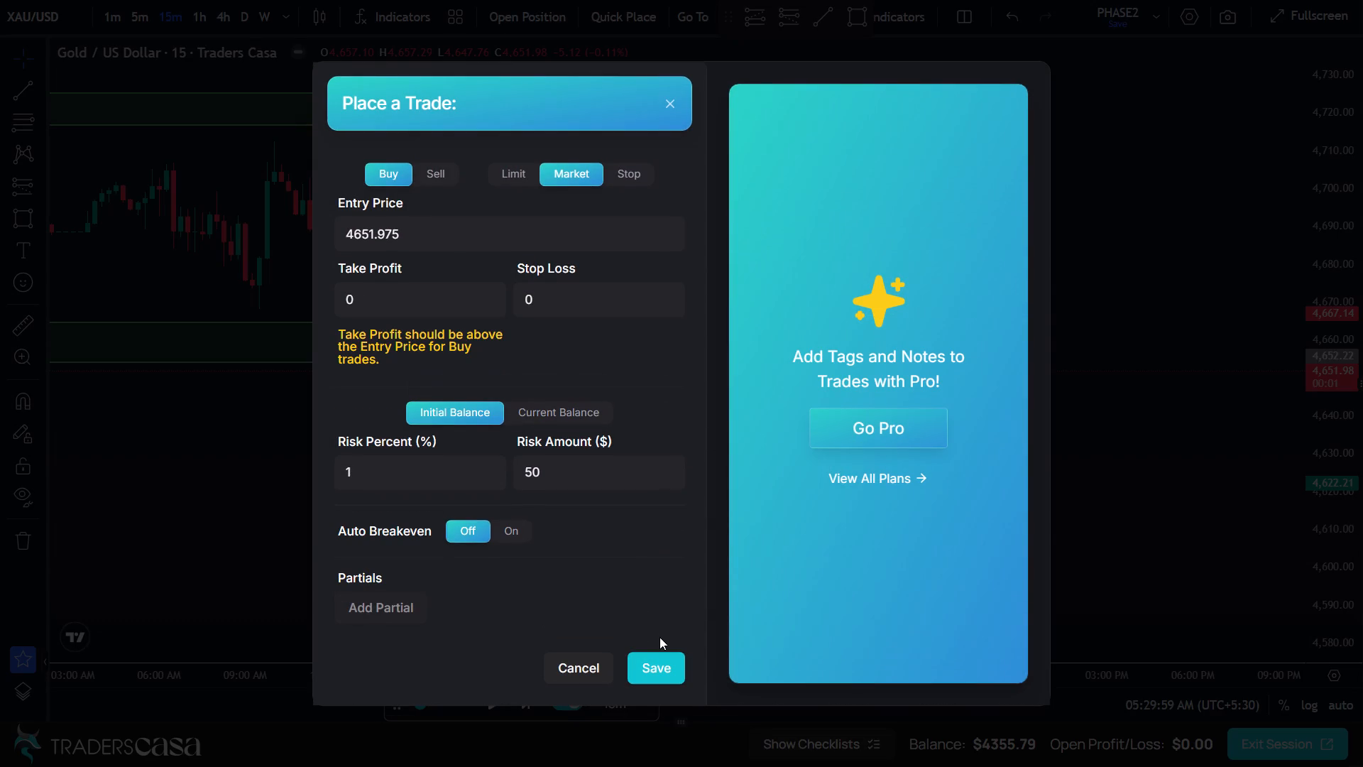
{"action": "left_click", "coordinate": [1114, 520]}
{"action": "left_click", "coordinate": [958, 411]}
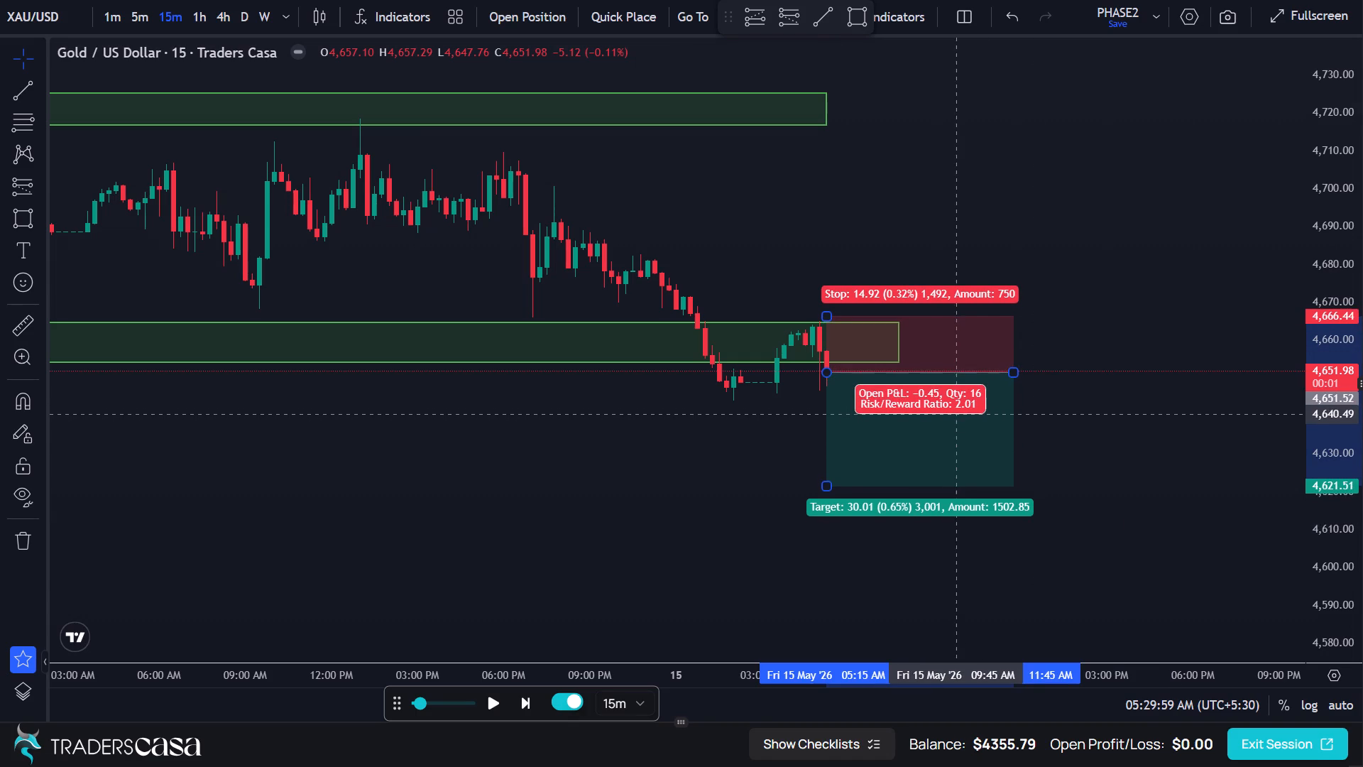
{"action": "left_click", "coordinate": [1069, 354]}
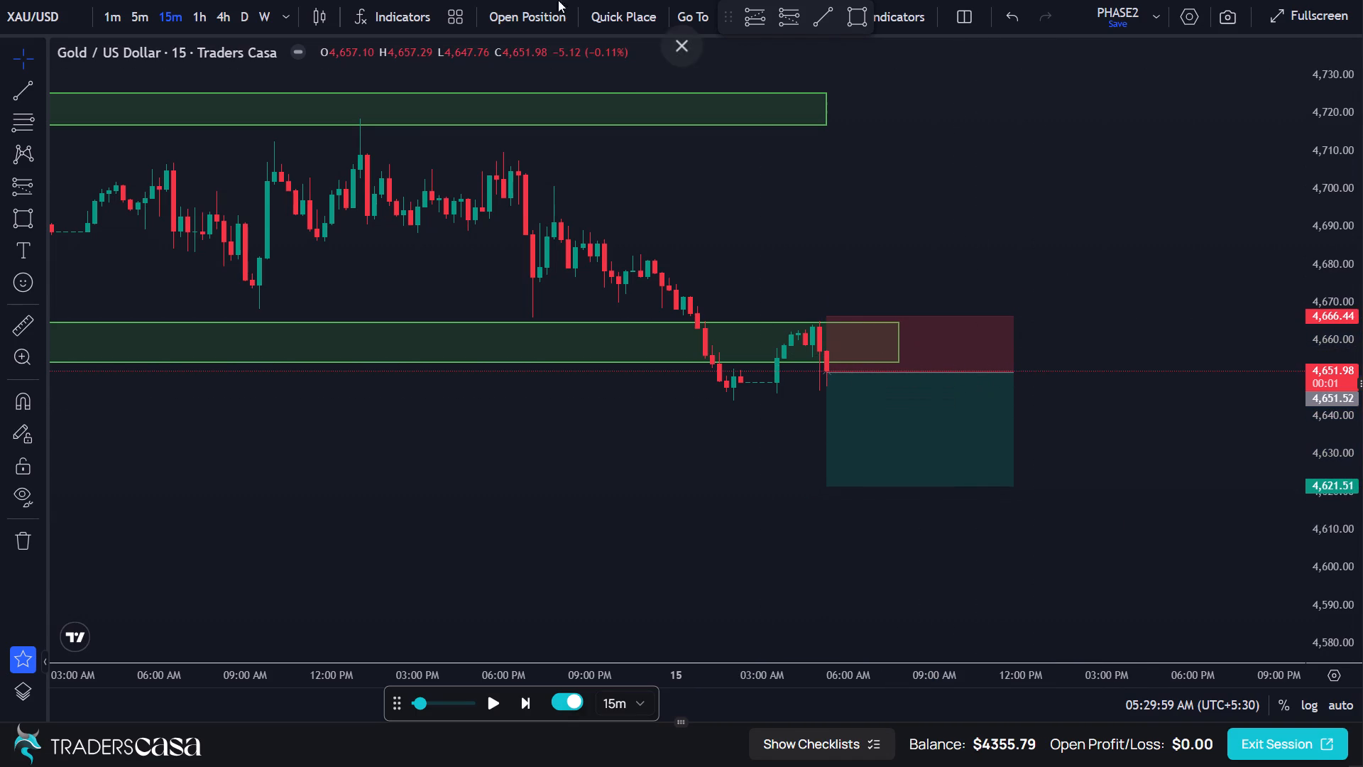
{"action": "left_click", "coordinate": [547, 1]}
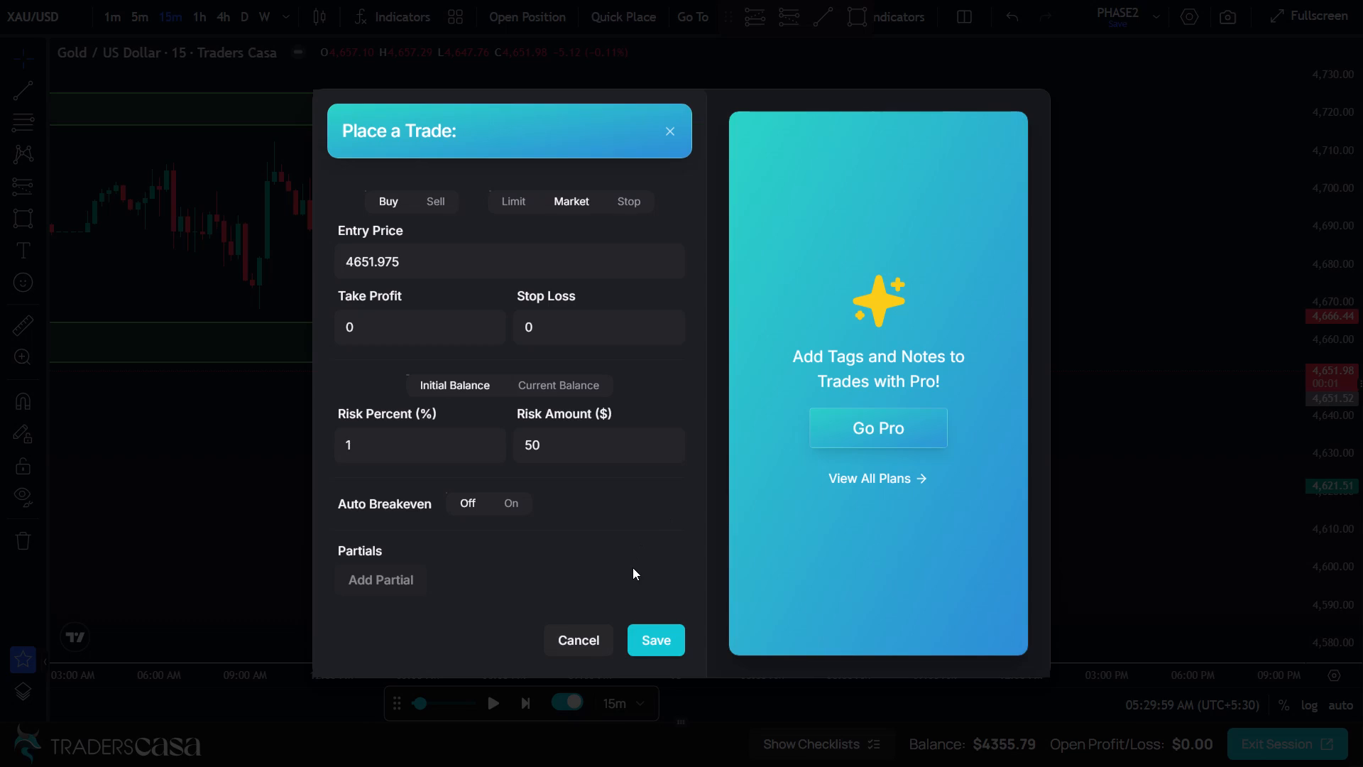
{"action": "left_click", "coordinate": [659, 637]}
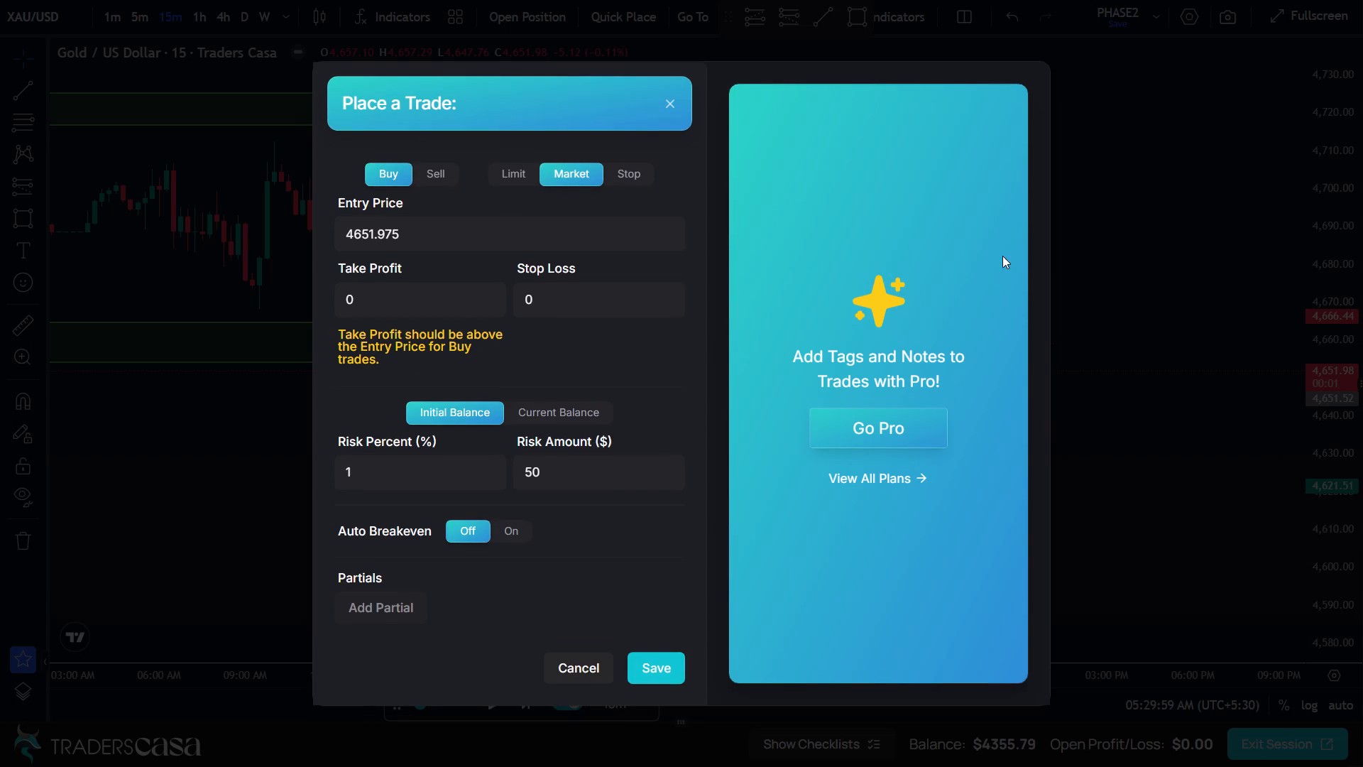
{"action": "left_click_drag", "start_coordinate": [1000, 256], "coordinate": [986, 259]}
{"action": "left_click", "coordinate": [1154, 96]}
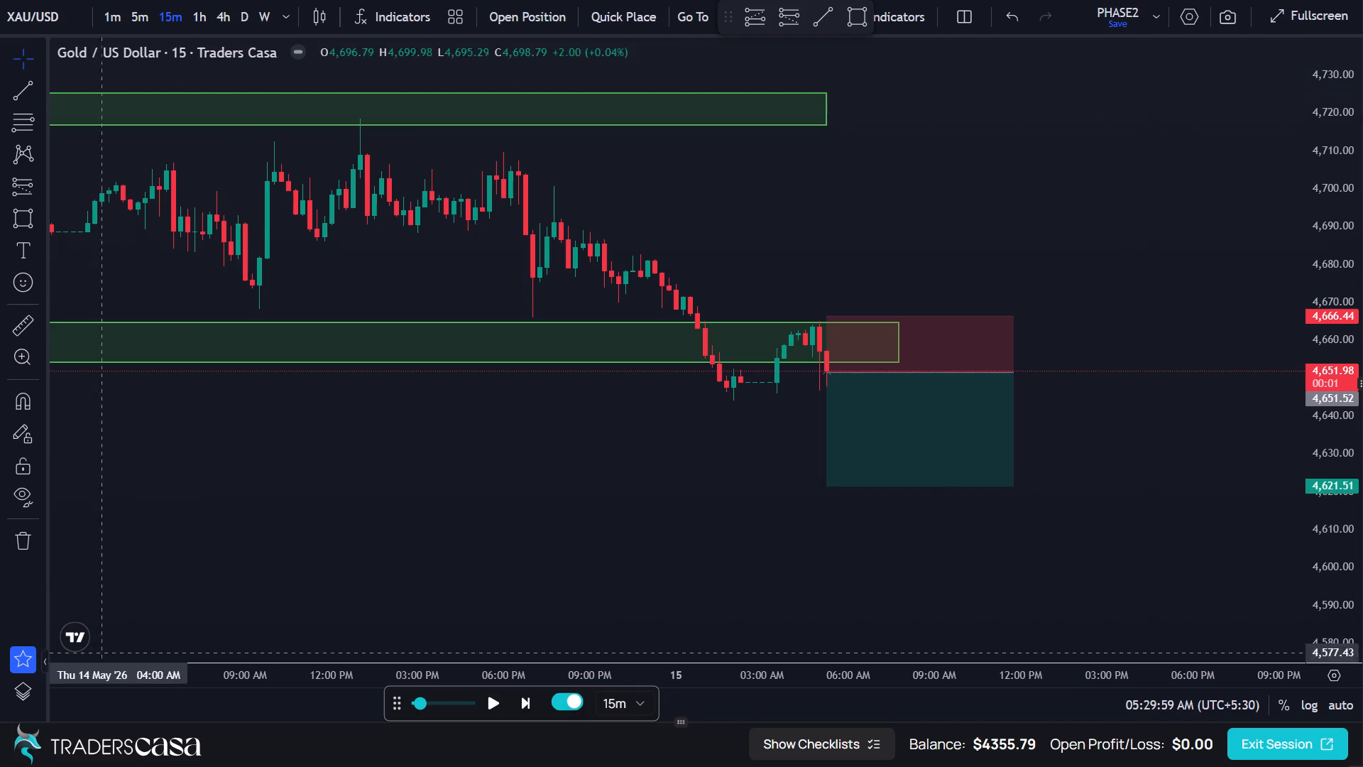
Place a sell stop trade from the short position drawing: entry 4650.82, take profit 4620.81, stop loss 4665.74, risk 1% ($50).
{"action": "left_click", "coordinate": [900, 435]}
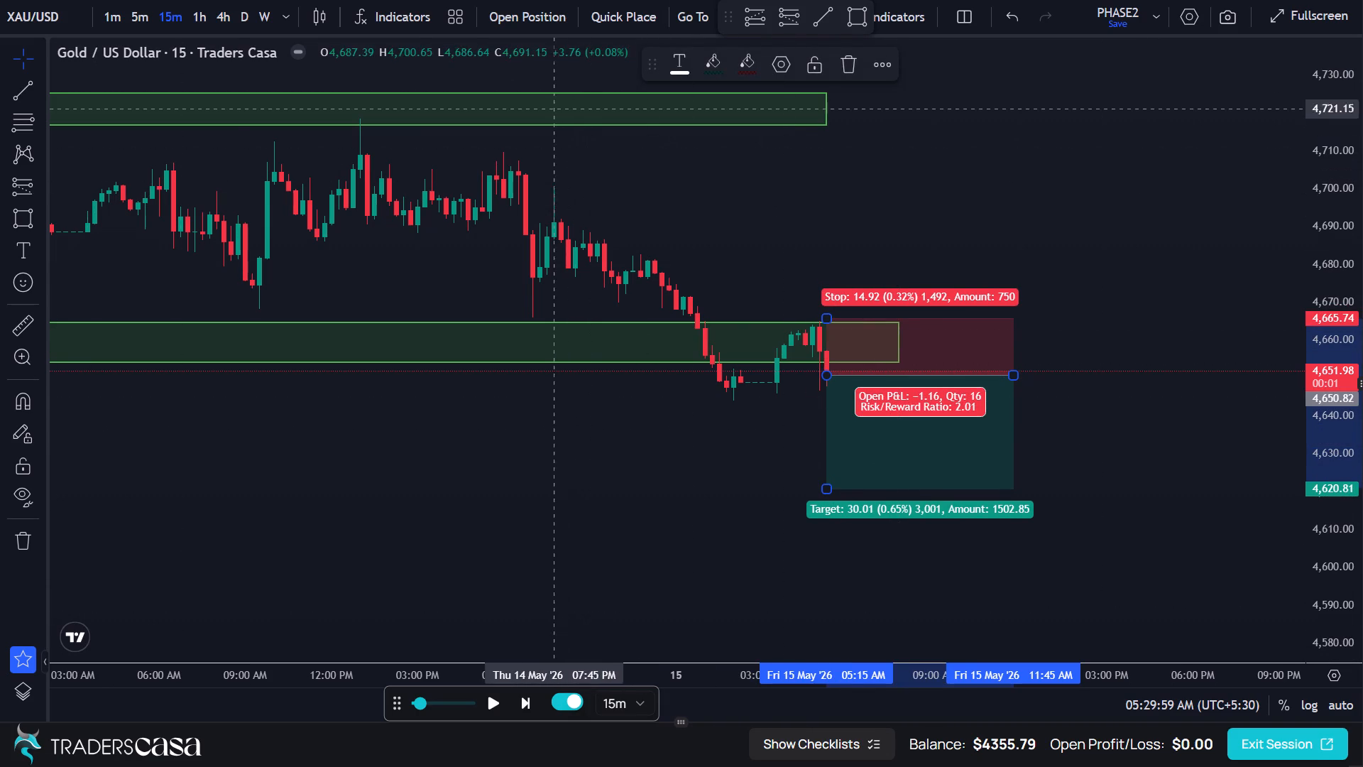
{"action": "left_click", "coordinate": [523, 8]}
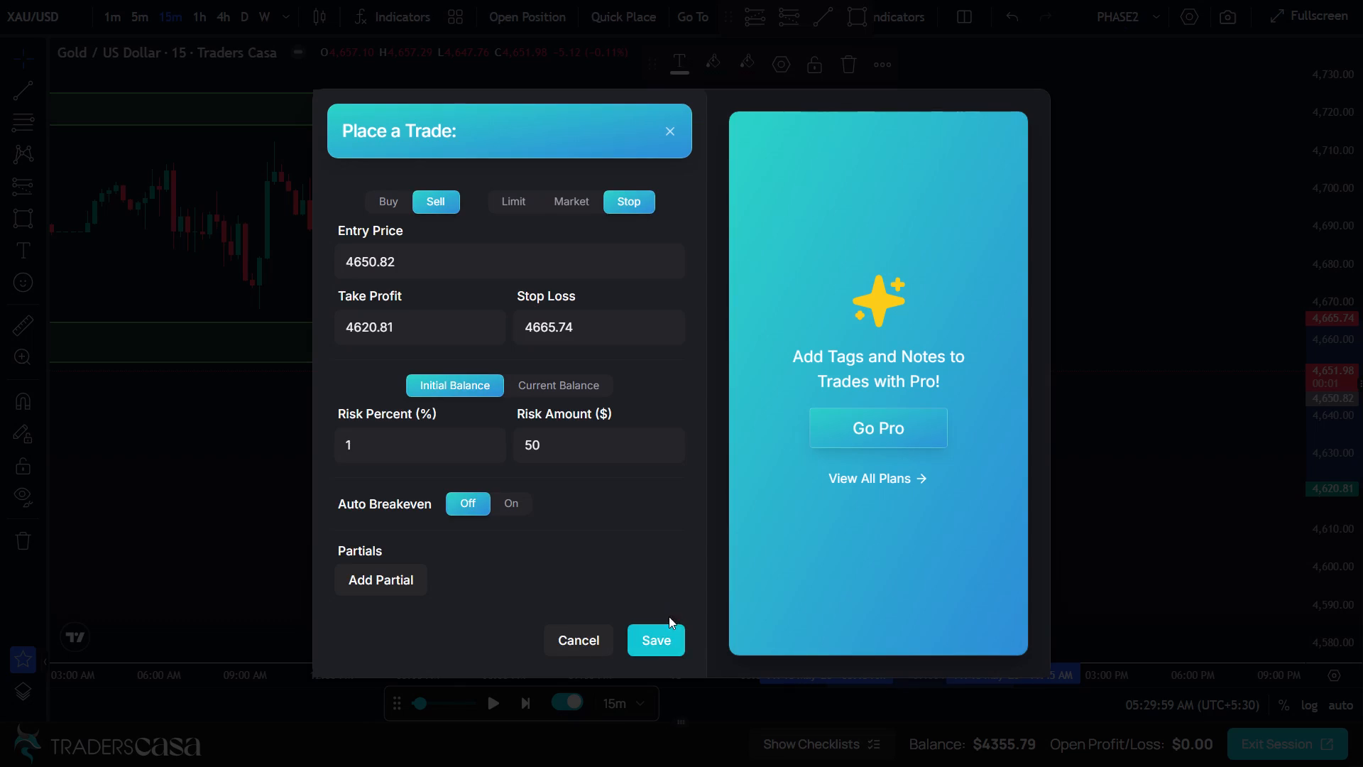
{"action": "left_click", "coordinate": [670, 638]}
Advance the replay in 15-minute candles until the replay clock reaches 06:14:59 AM on 15 May.
{"action": "left_click", "coordinate": [527, 699]}
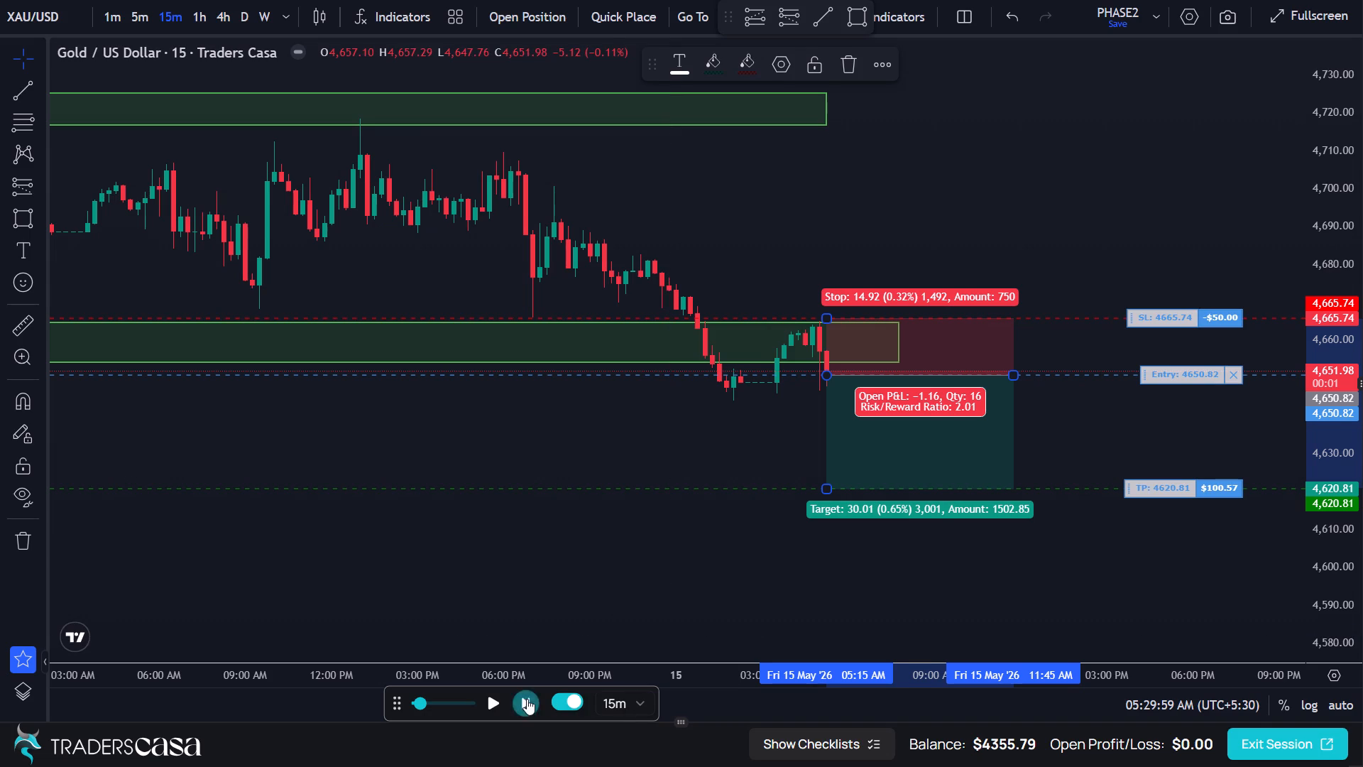
{"action": "left_click", "coordinate": [527, 699]}
{"action": "left_click", "coordinate": [527, 699]}
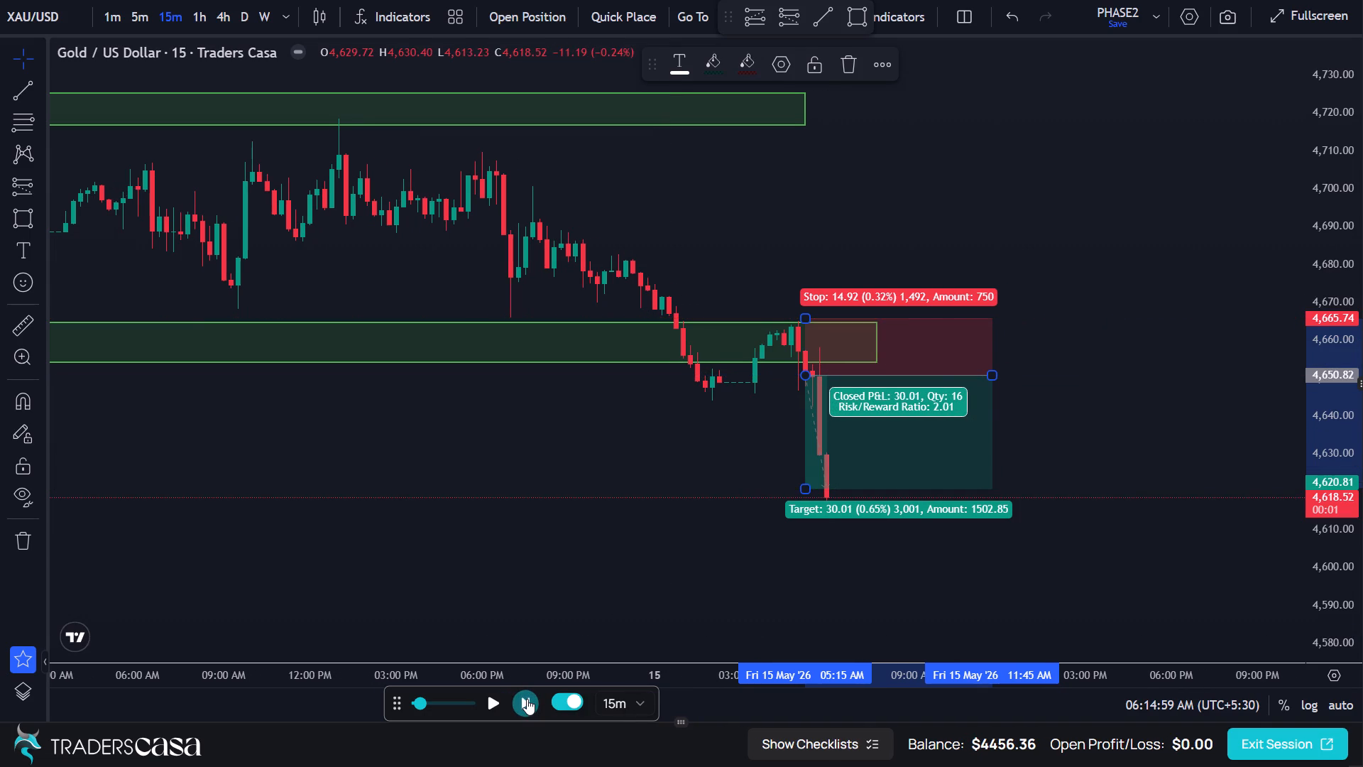
Delete the short position drawing from the chart.
{"action": "left_click", "coordinate": [953, 472]}
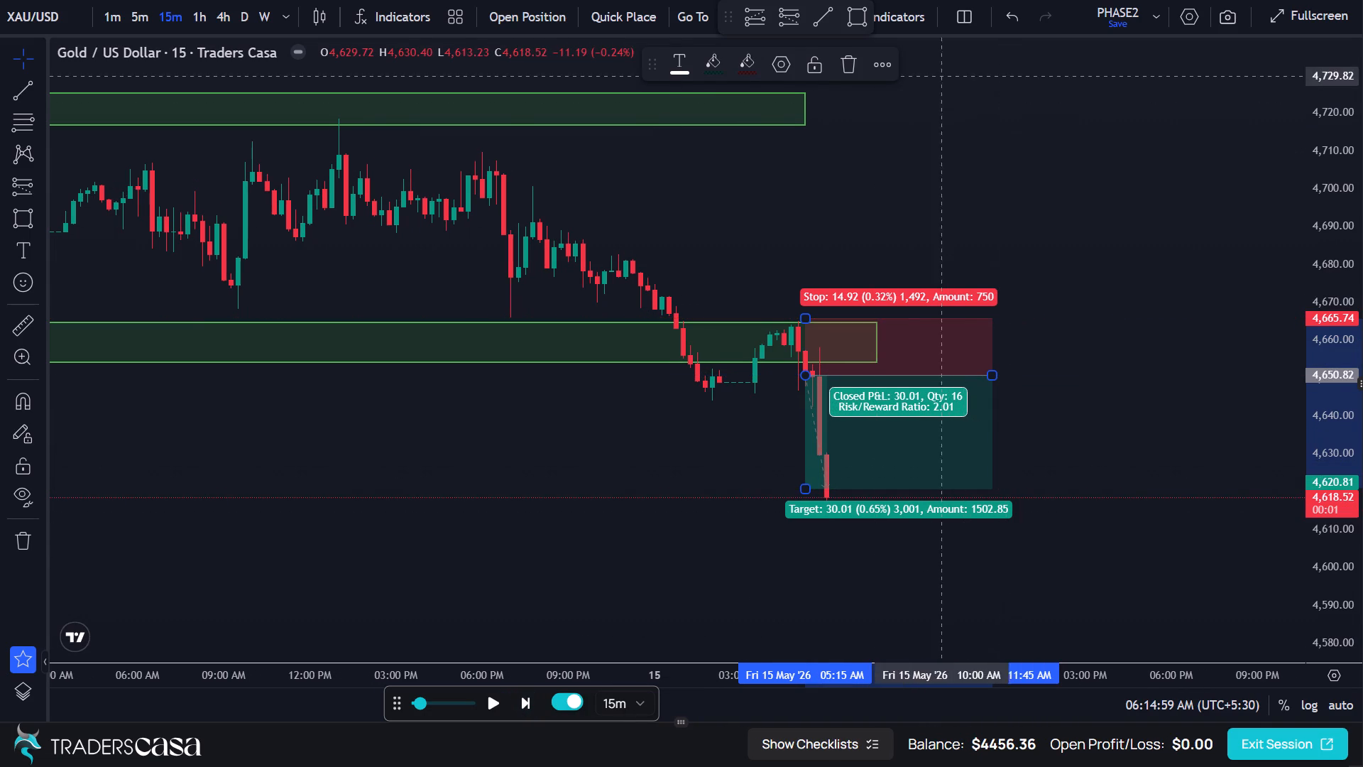
{"action": "left_click", "coordinate": [843, 59]}
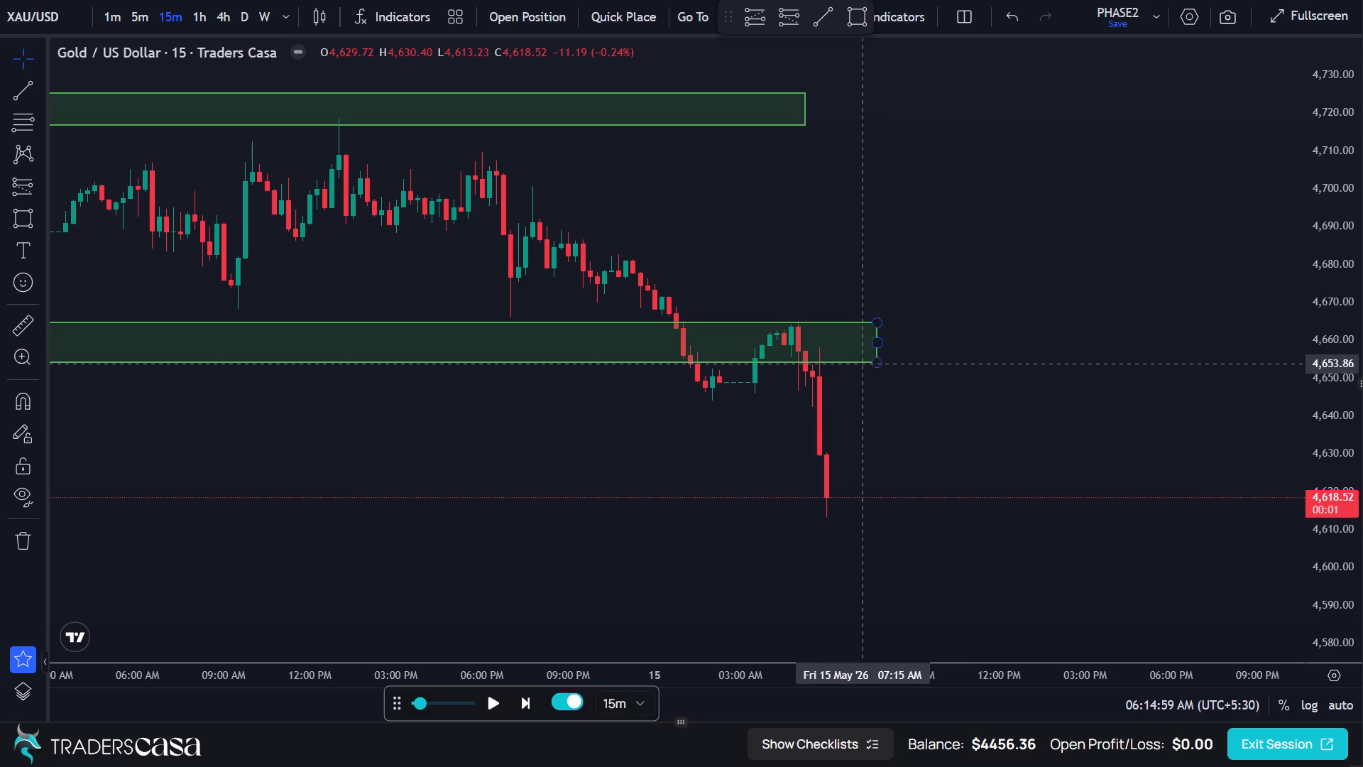
Shorten the 4,654.09–4,664.64 zone so its right edge ends at about 01:45 AM on 15 May.
{"action": "left_click_drag", "start_coordinate": [875, 345], "coordinate": [707, 344]}
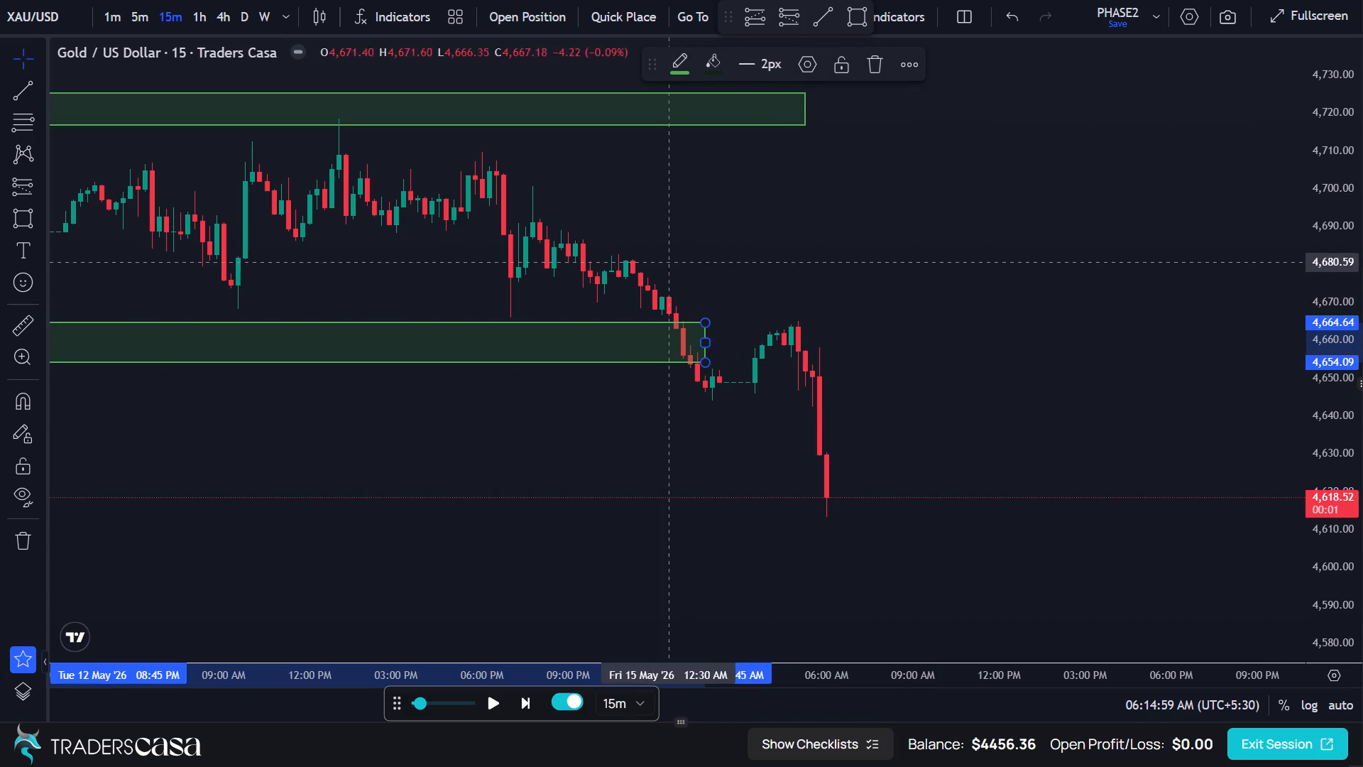
Draw a green zone from 04:45 AM to about 11:00 AM on 15 May, spanning 4,664.17 down to about 4,655.
{"action": "left_click", "coordinate": [24, 211]}
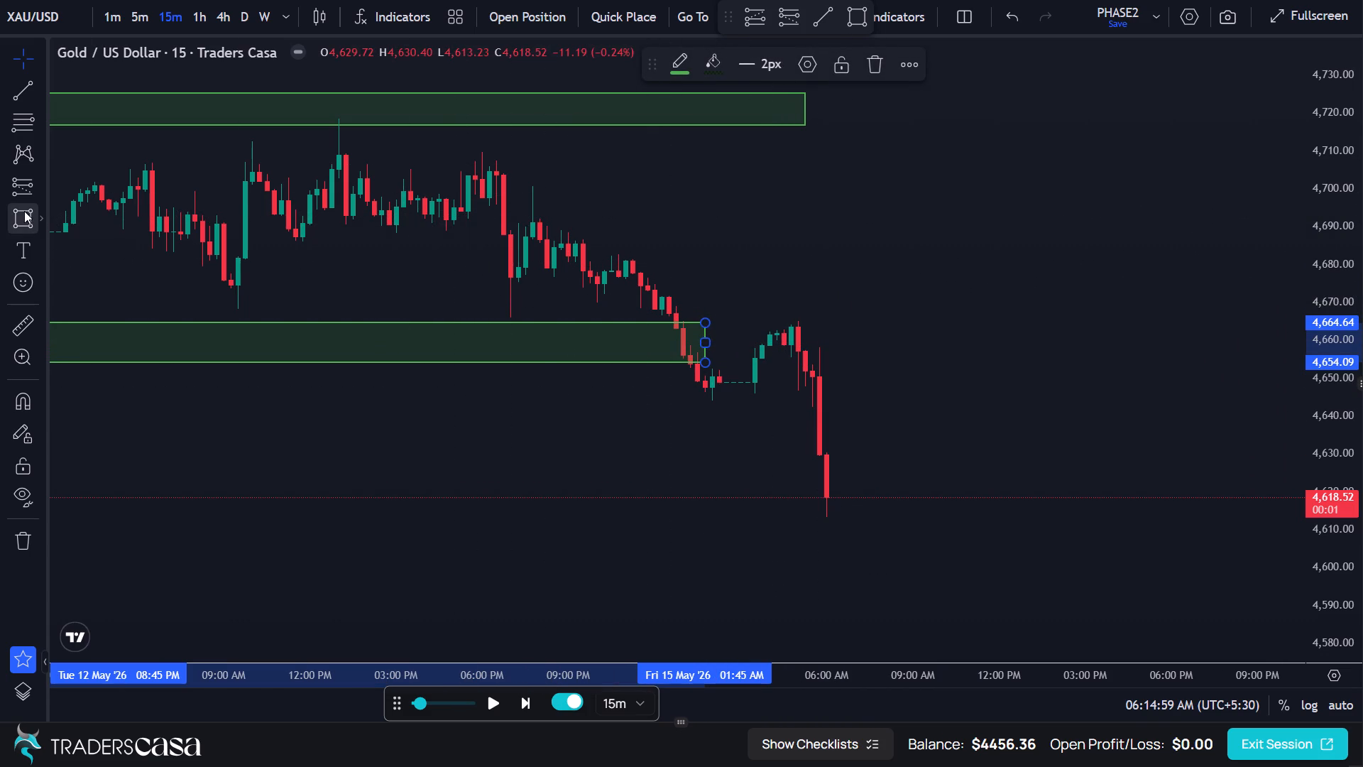
{"action": "left_click", "coordinate": [793, 325]}
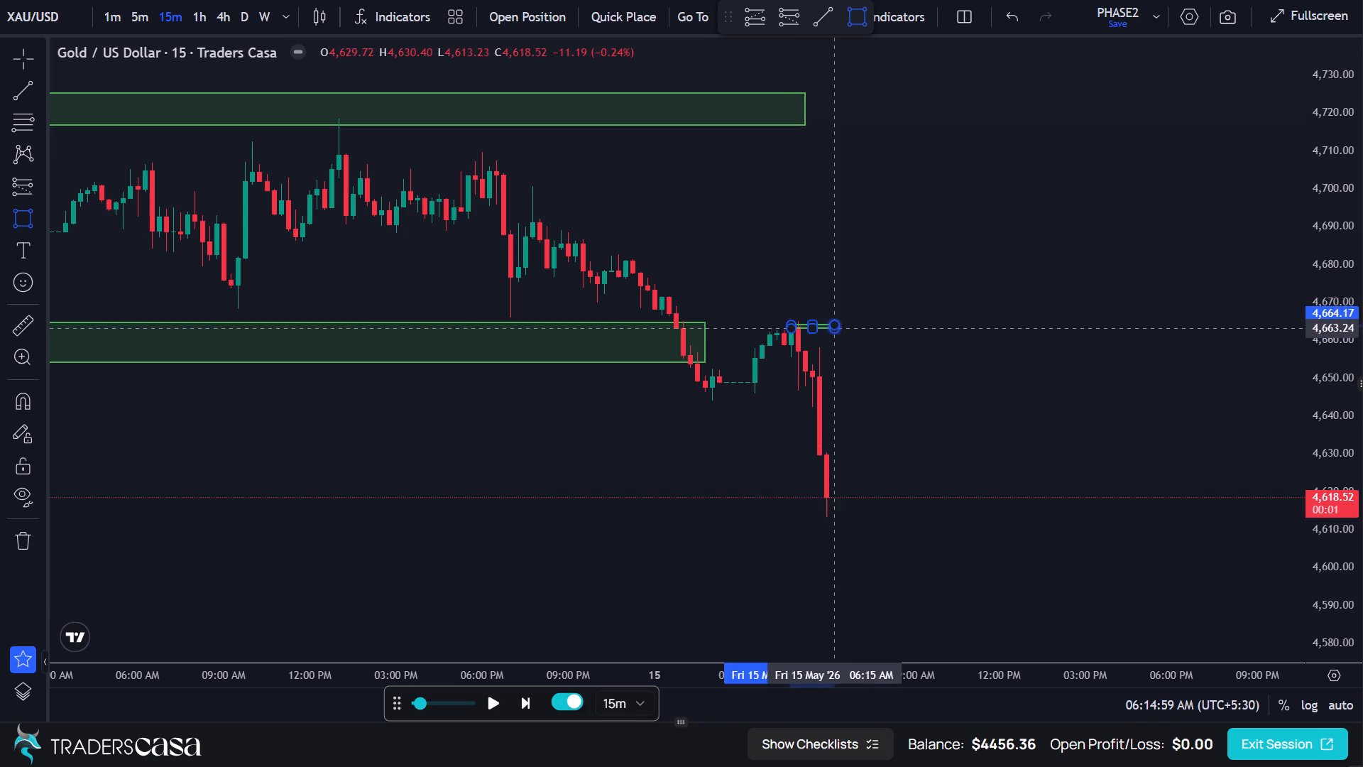
{"action": "left_click", "coordinate": [970, 357]}
{"action": "left_click", "coordinate": [975, 283]}
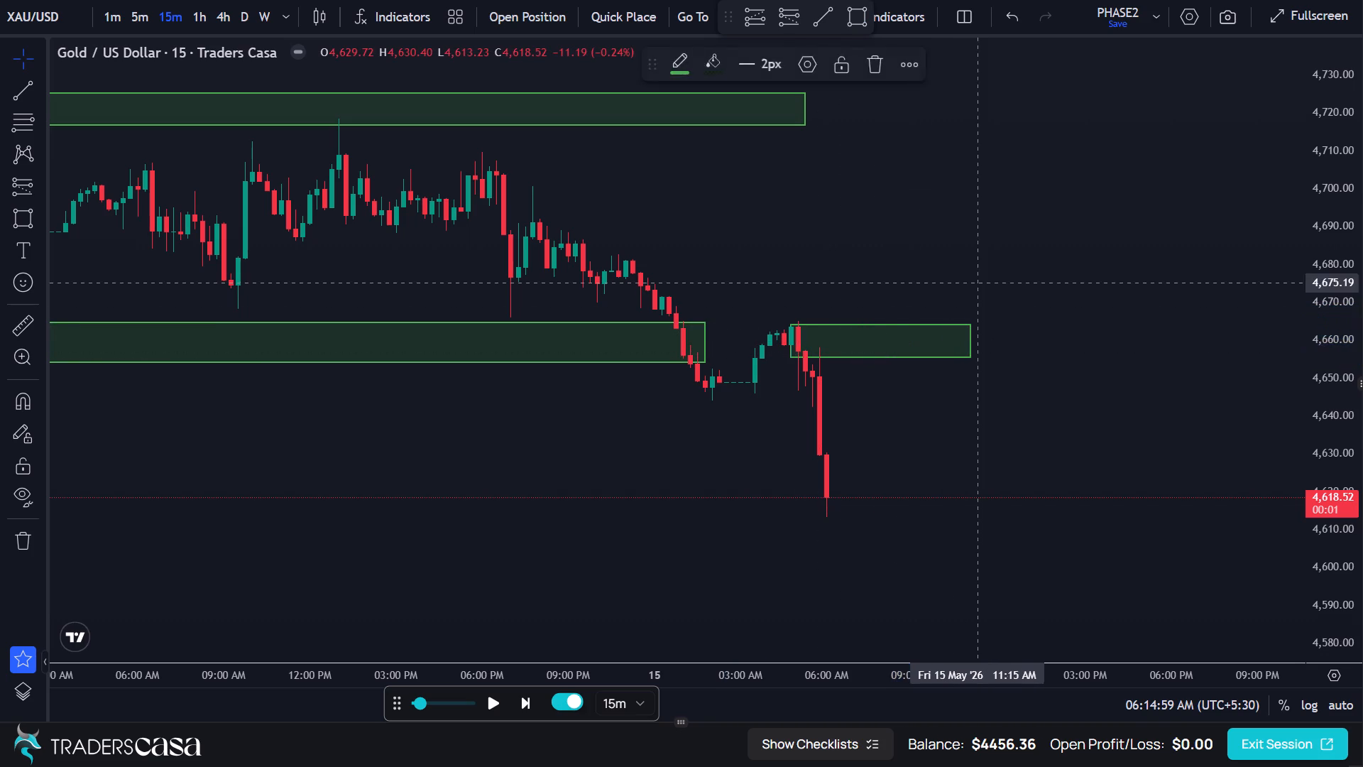
Advance the replay in 15-minute candles until the replay clock reaches 11:29:59 AM on 15 May.
{"action": "triple_click", "coordinate": [527, 707]}
{"action": "triple_click", "coordinate": [527, 707]}
{"action": "triple_click", "coordinate": [527, 707]}
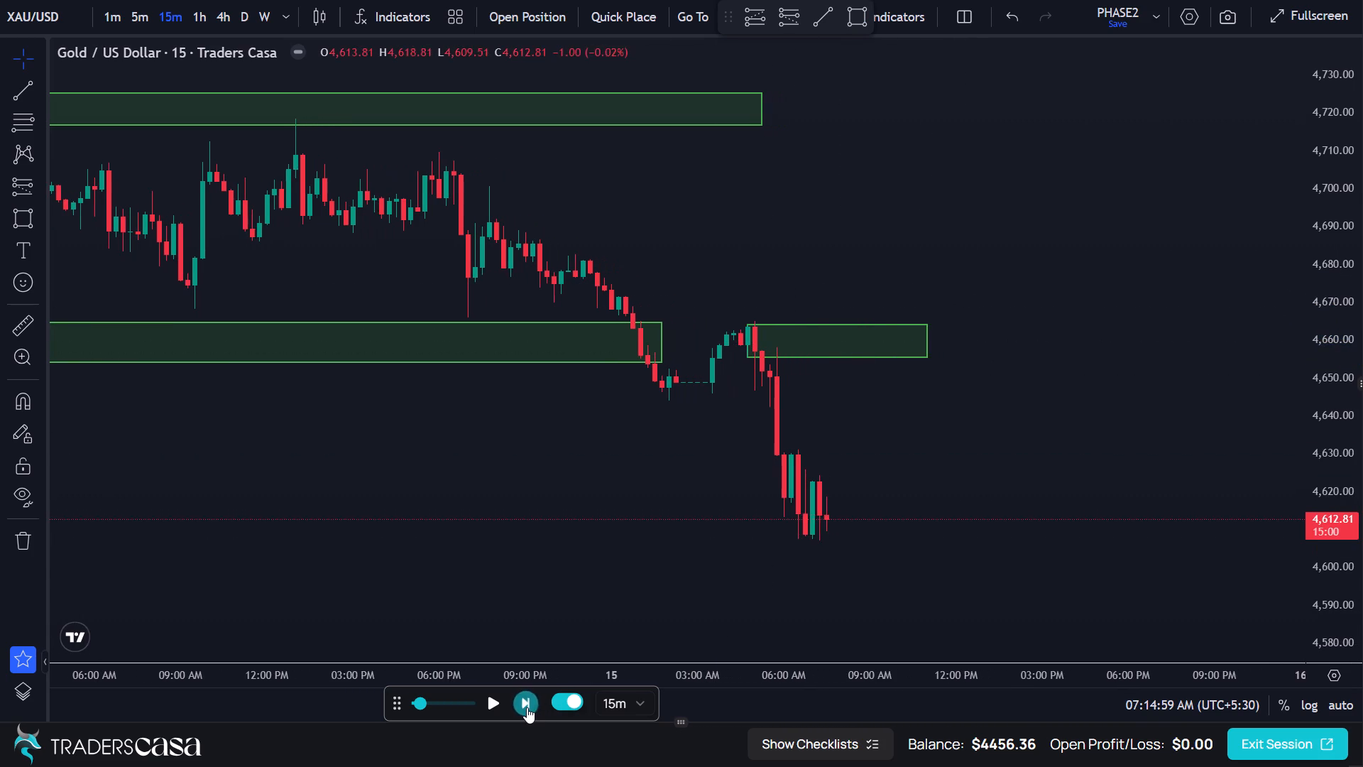
{"action": "triple_click", "coordinate": [527, 707]}
{"action": "triple_click", "coordinate": [527, 707]}
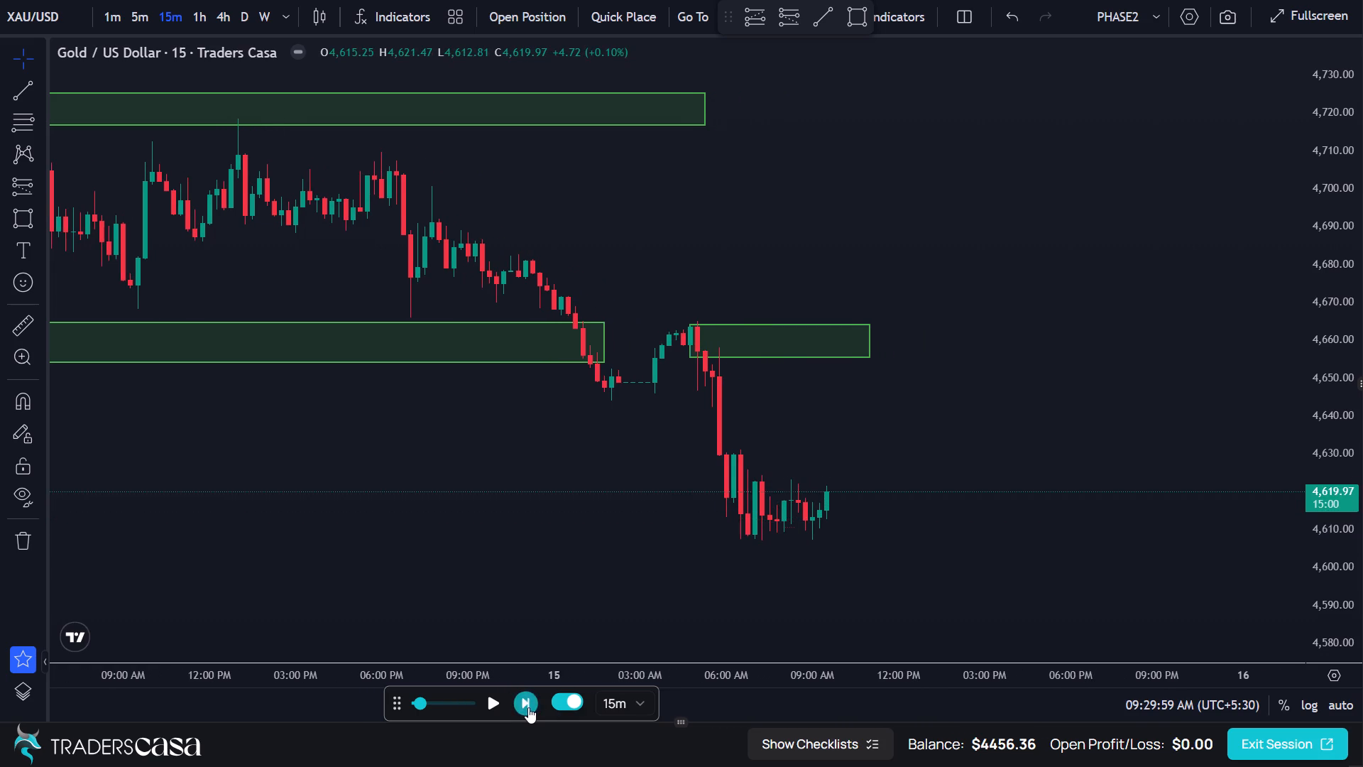
{"action": "triple_click", "coordinate": [530, 707]}
{"action": "triple_click", "coordinate": [530, 707]}
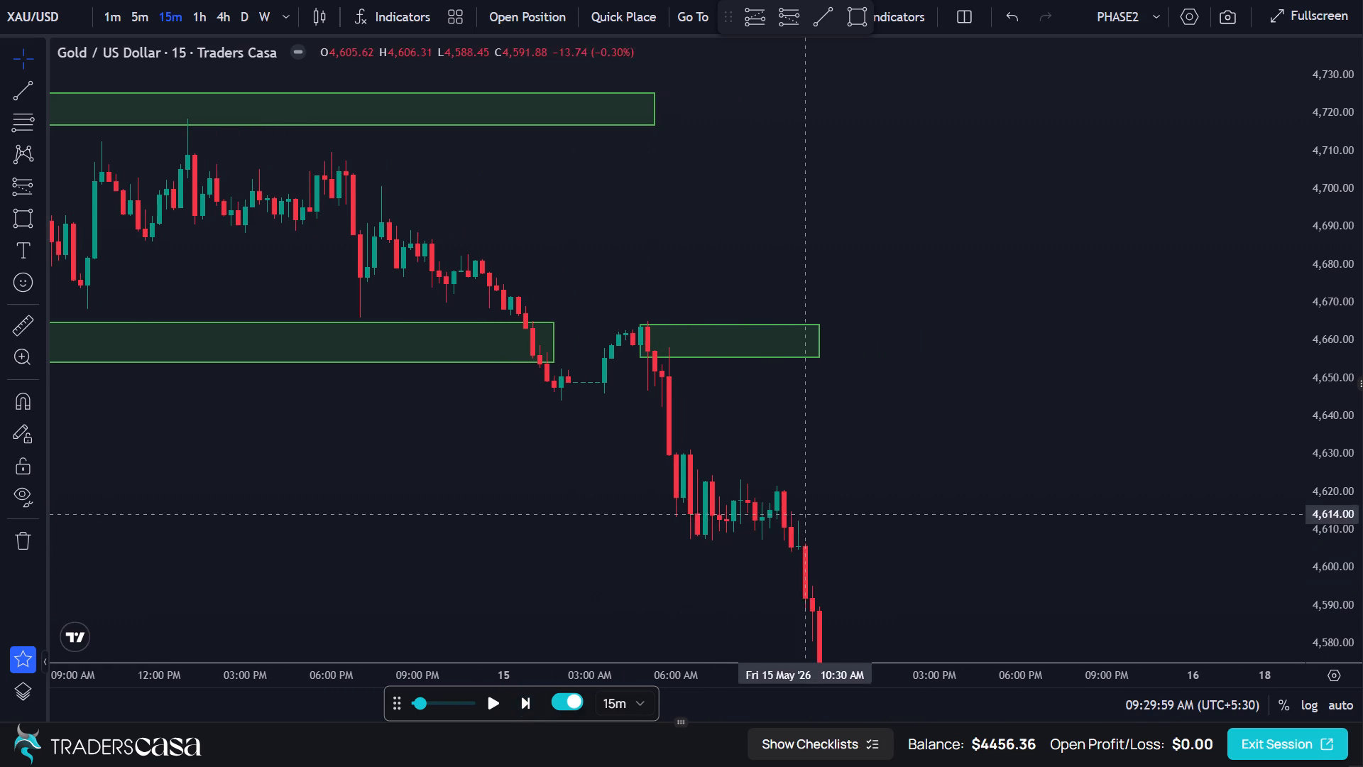
Draw a green zone from about 09:30 AM to 02:30 PM on 15 May, spanning 4,621.74 down to about 4,614.
{"action": "scroll", "coordinate": [810, 507], "scroll_direction": "down", "scroll_amount": 2}
{"action": "left_click_drag", "start_coordinate": [811, 604], "coordinate": [781, 360]}
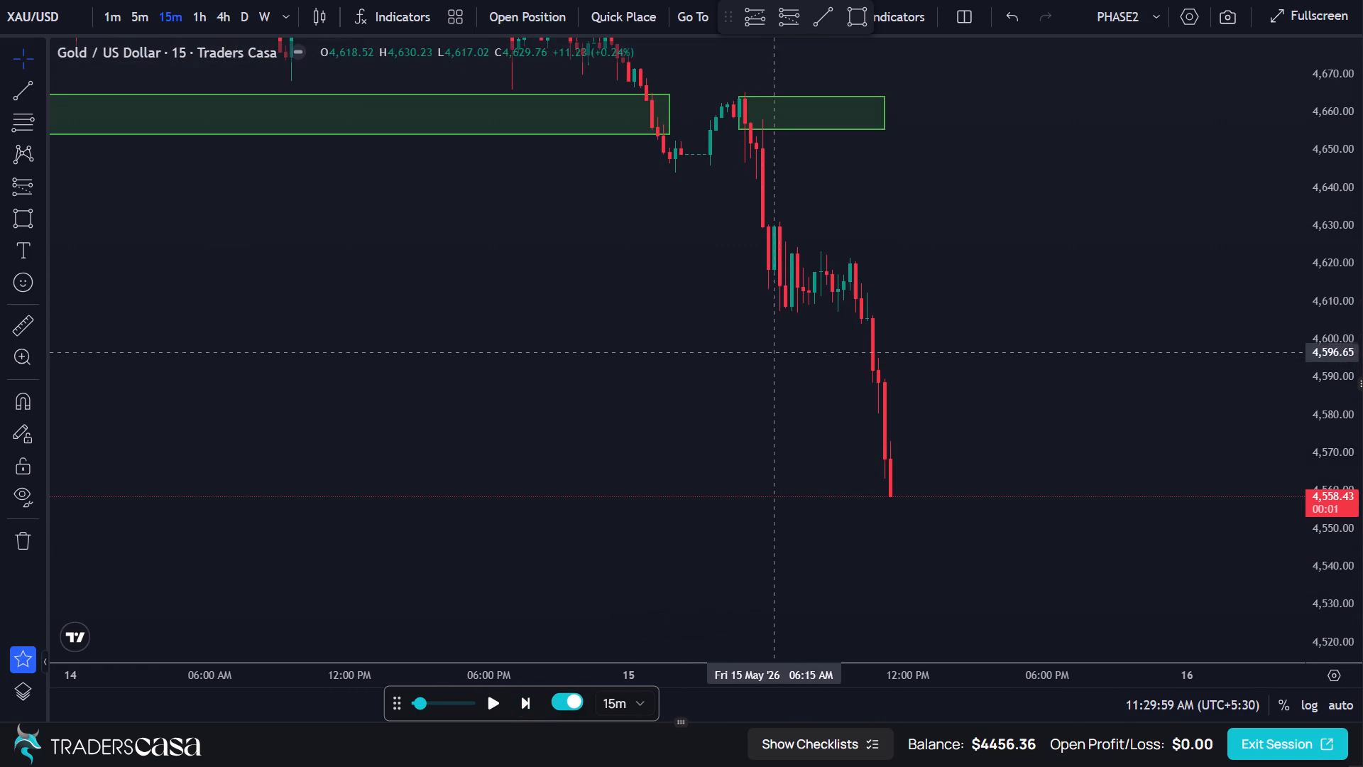
{"action": "left_click", "coordinate": [16, 212]}
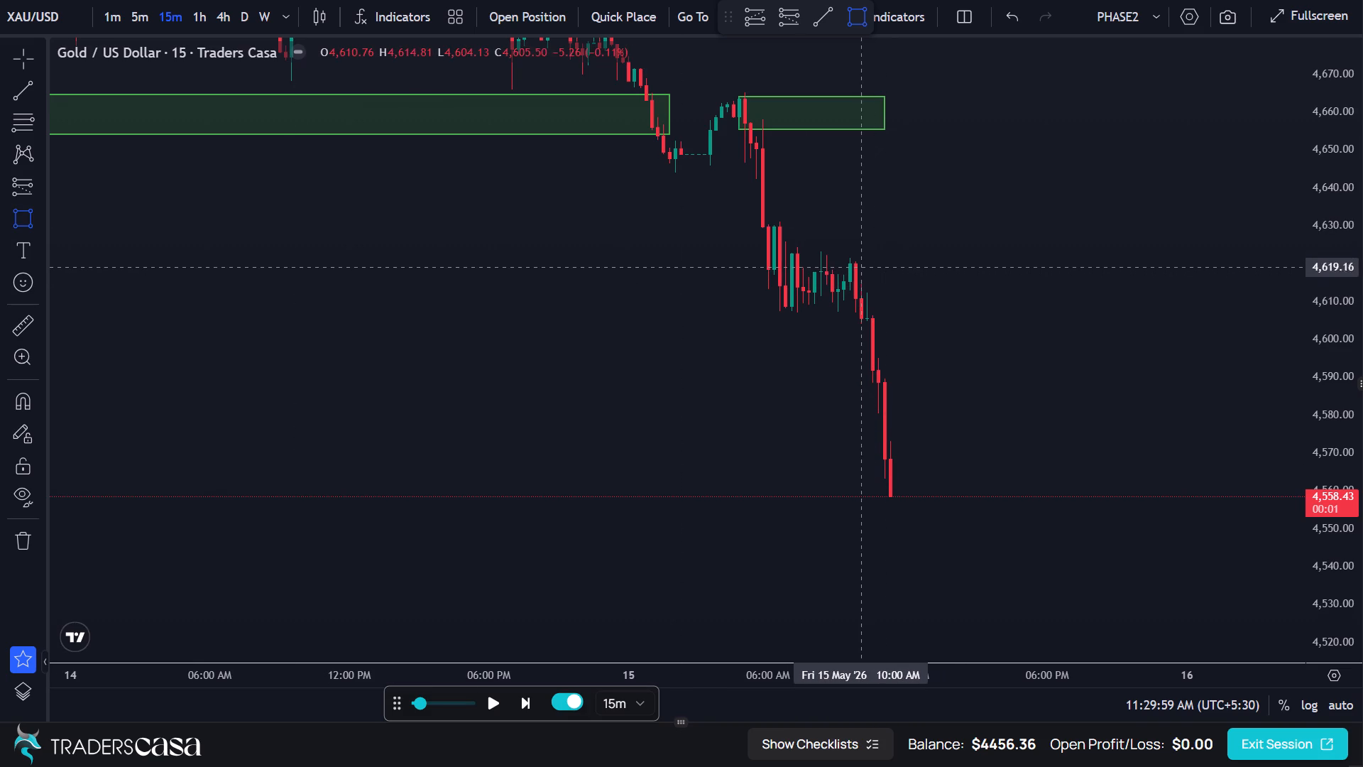
{"action": "left_click", "coordinate": [850, 257]}
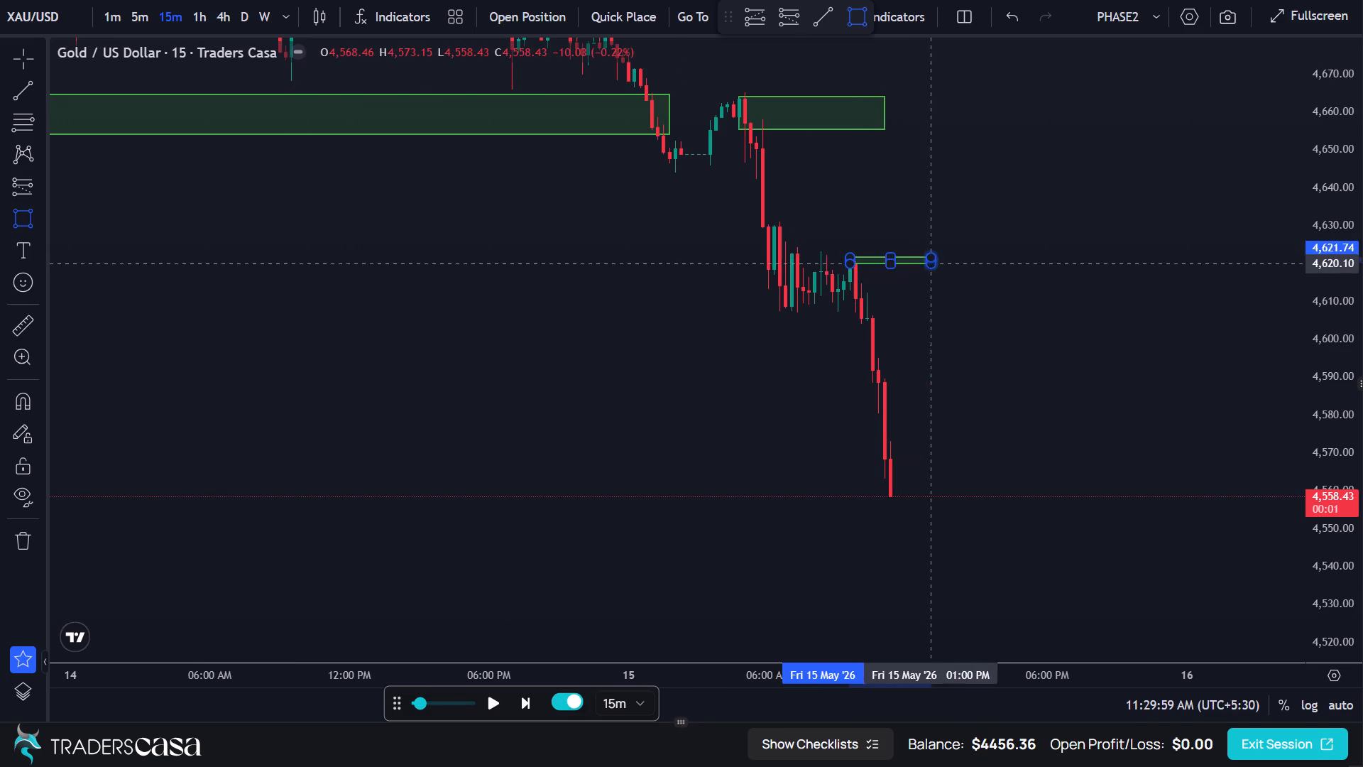
{"action": "left_click", "coordinate": [965, 287]}
{"action": "left_click", "coordinate": [988, 241]}
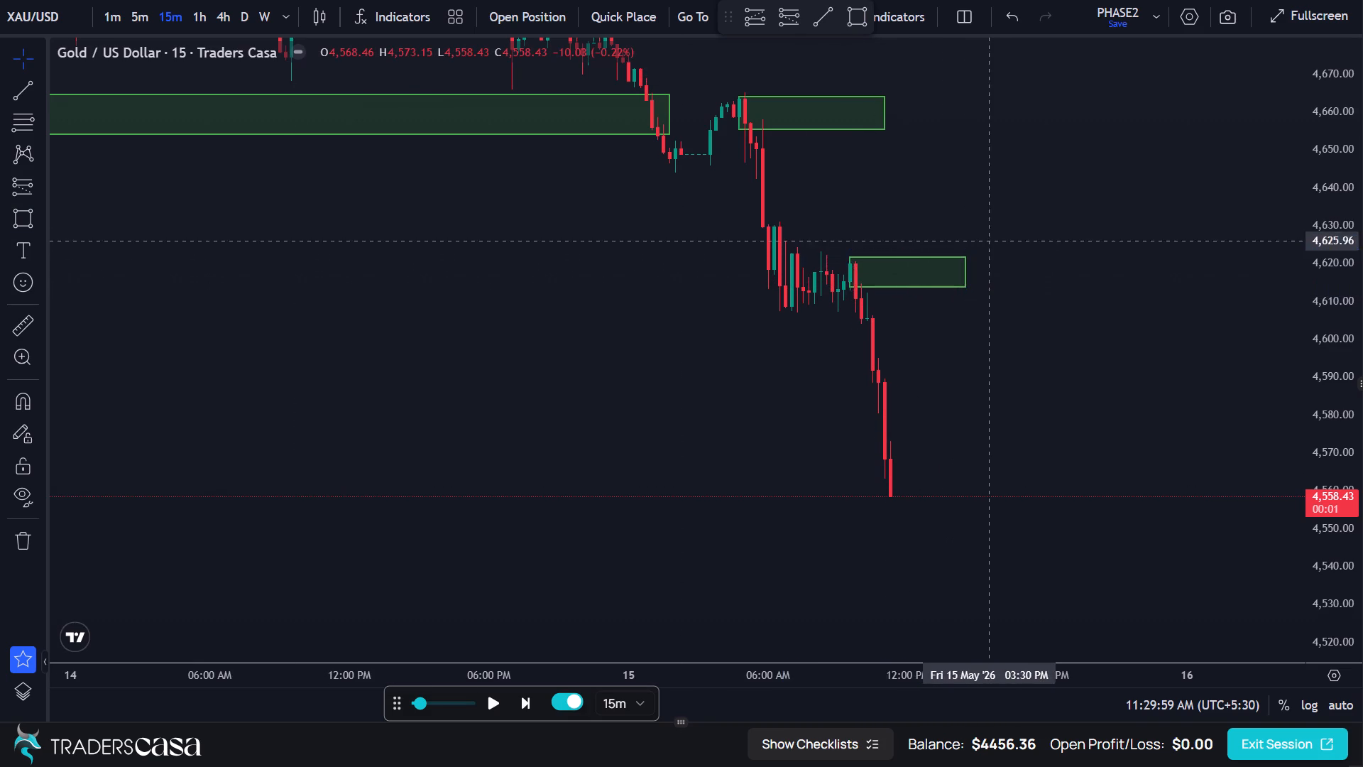
Advance the replay in 15-minute candles until the replay clock reaches 03:59:59 PM on 15 May.
{"action": "scroll", "coordinate": [882, 339], "scroll_direction": "up", "scroll_amount": 4}
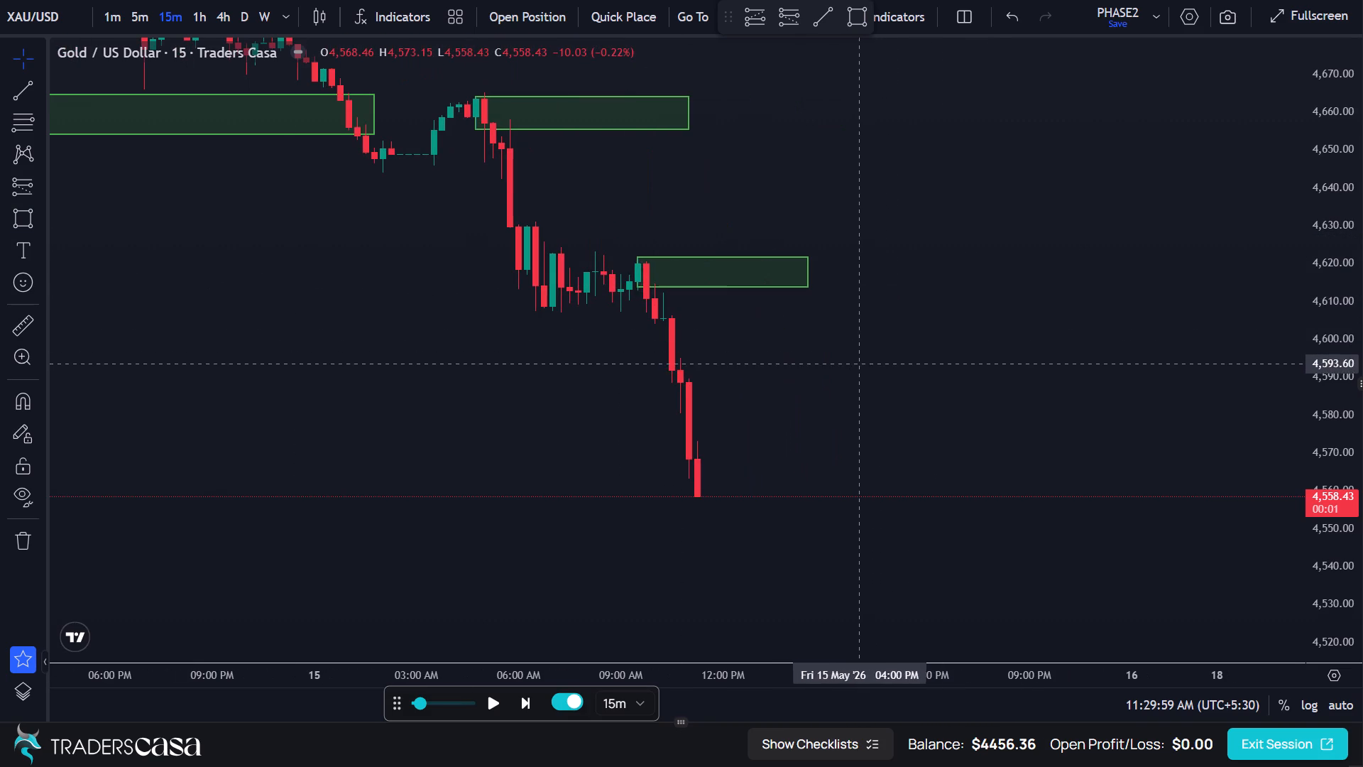
{"action": "left_click_drag", "start_coordinate": [836, 378], "coordinate": [910, 381]}
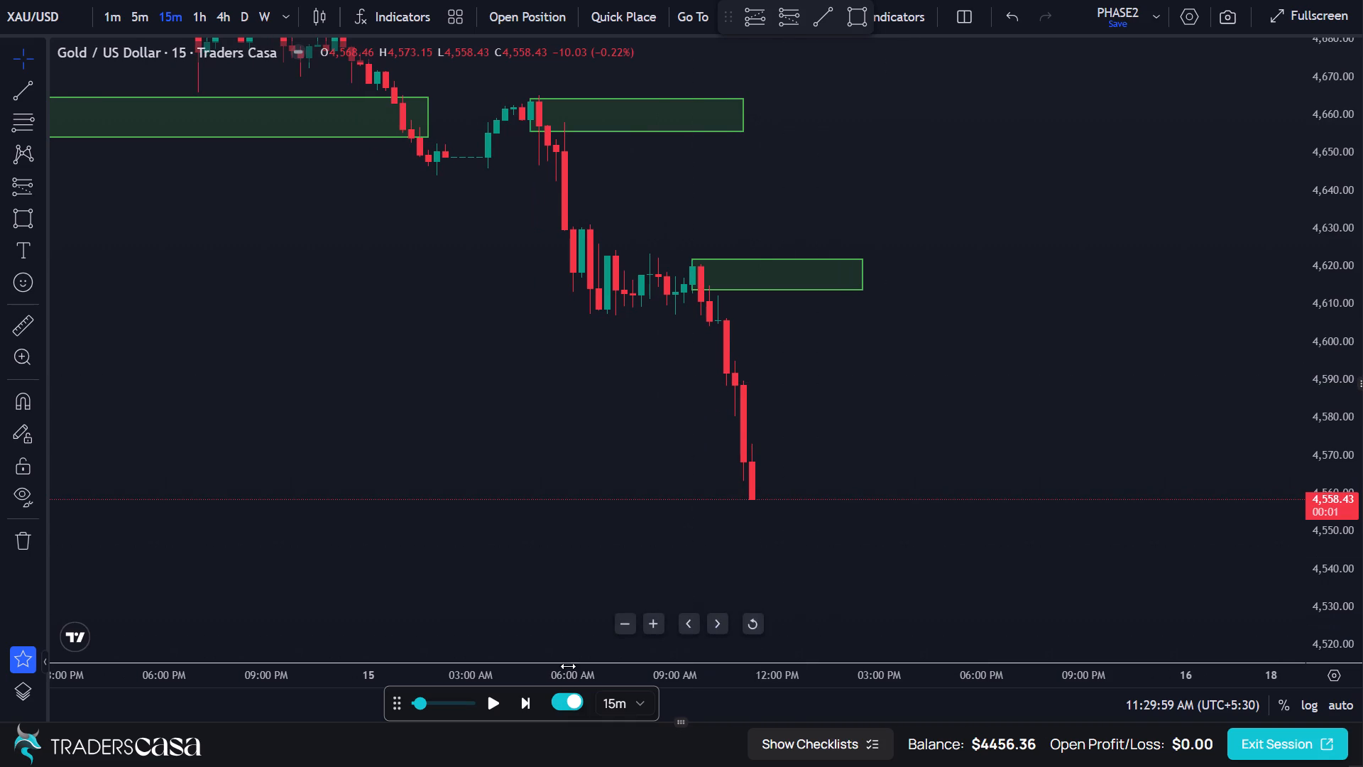
{"action": "triple_click", "coordinate": [527, 706]}
{"action": "triple_click", "coordinate": [528, 707]}
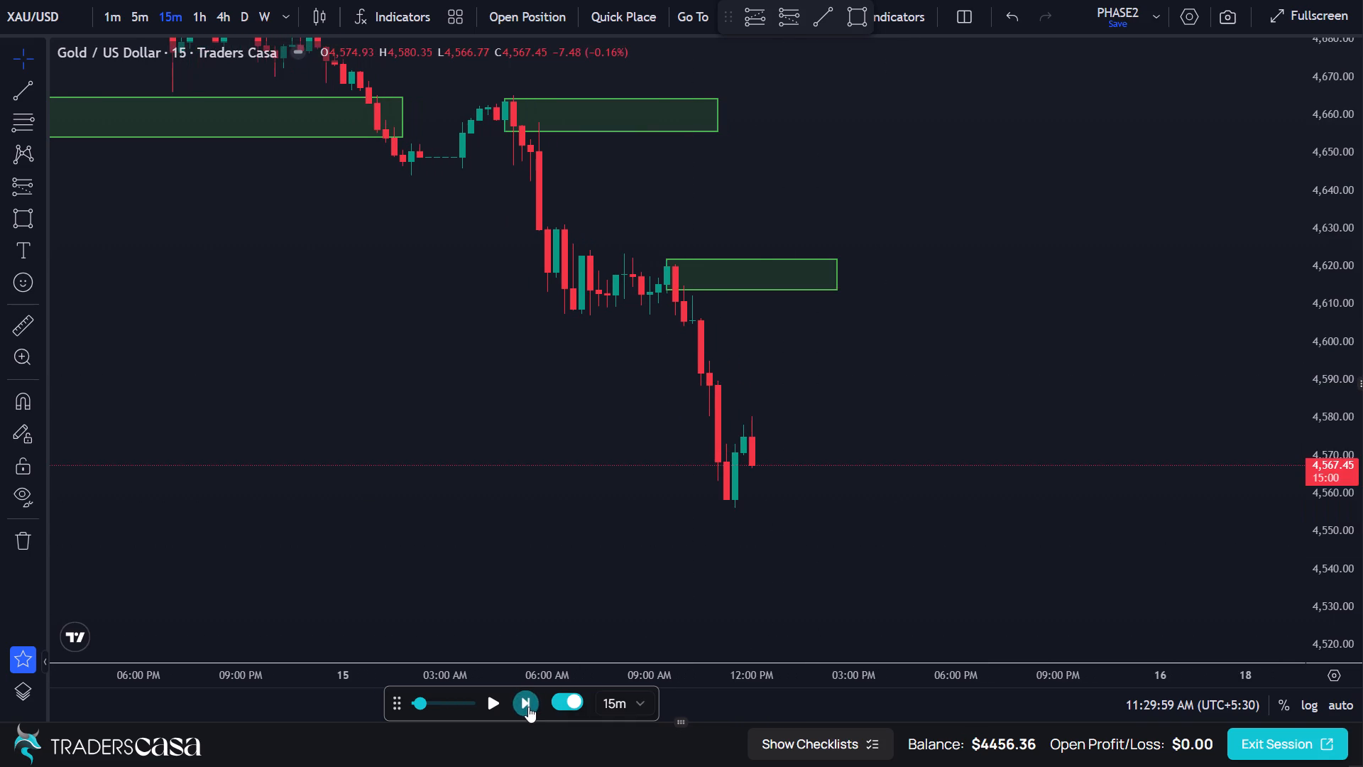
{"action": "triple_click", "coordinate": [528, 707]}
{"action": "double_click", "coordinate": [530, 707]}
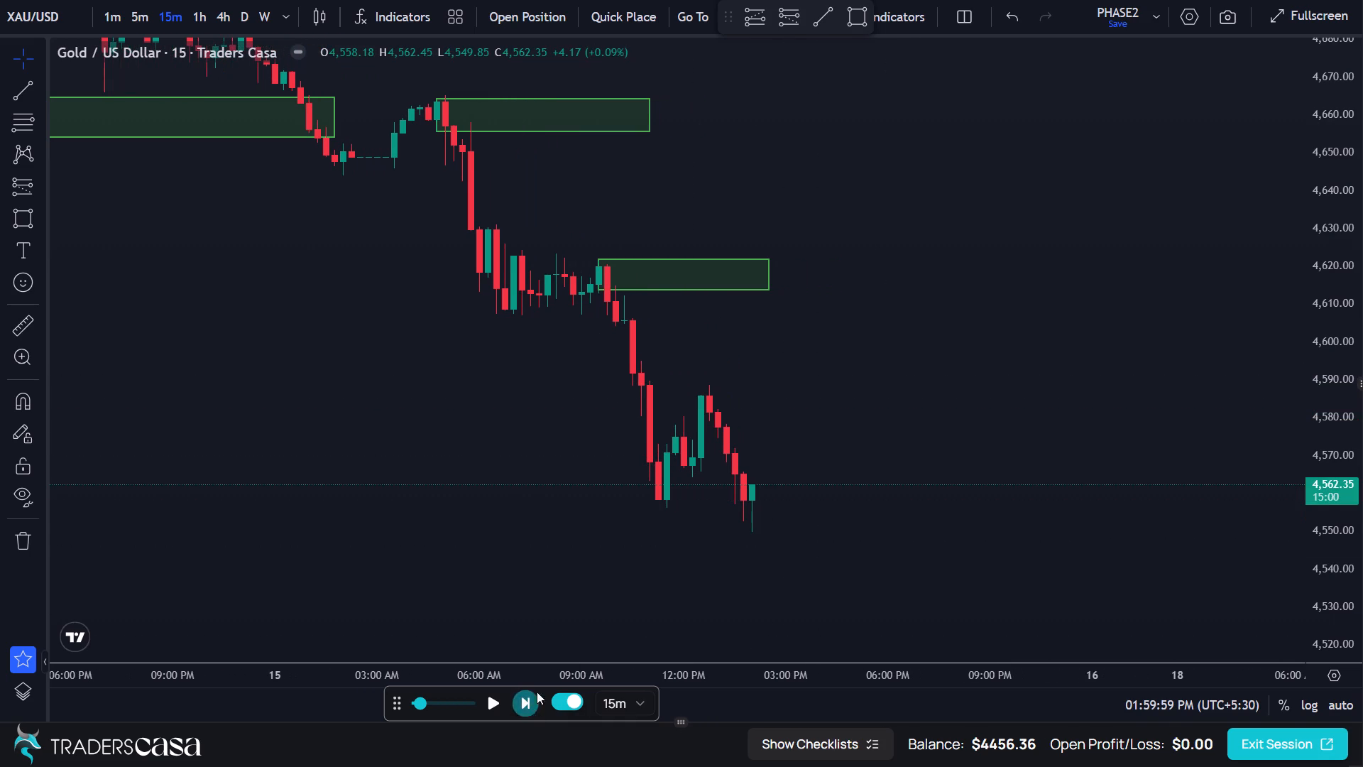
{"action": "scroll", "coordinate": [752, 539], "scroll_direction": "up", "scroll_amount": 1}
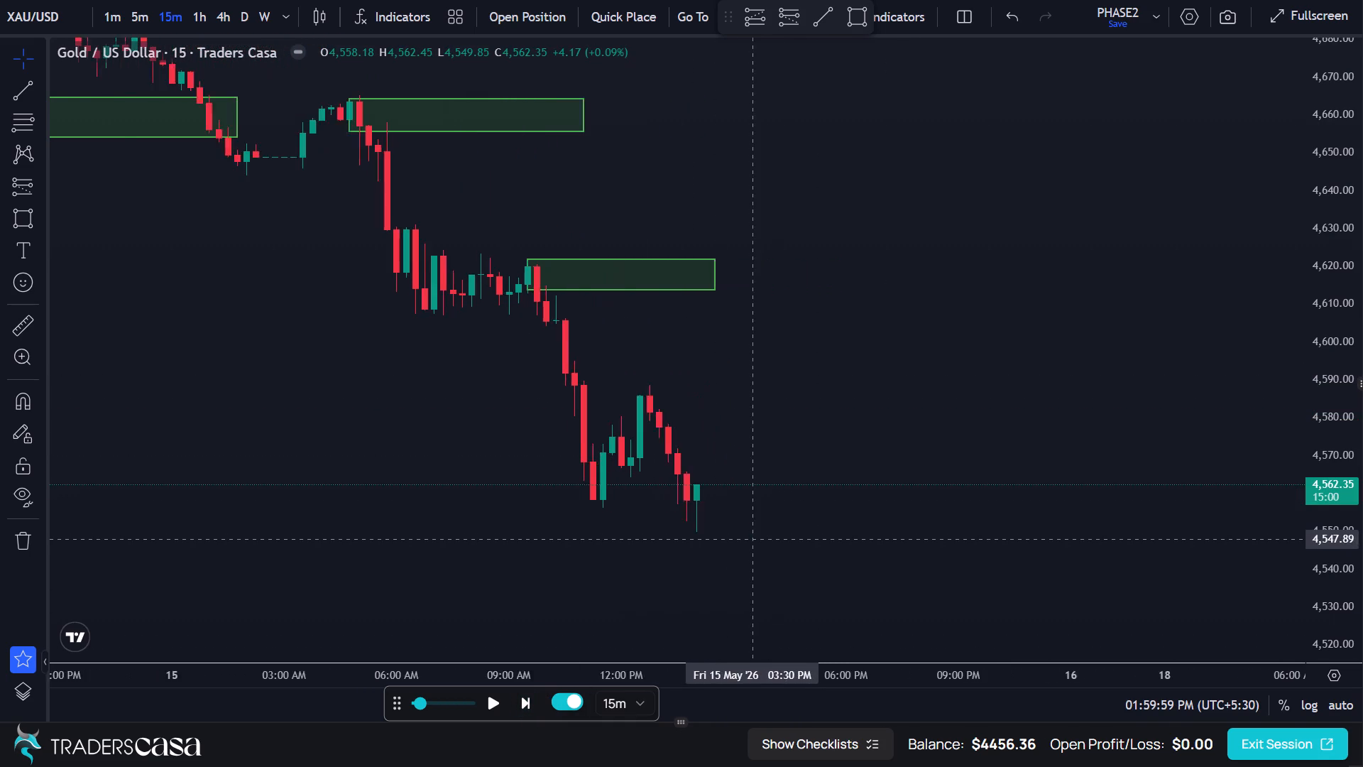
{"action": "scroll", "coordinate": [750, 540], "scroll_direction": "up", "scroll_amount": 2}
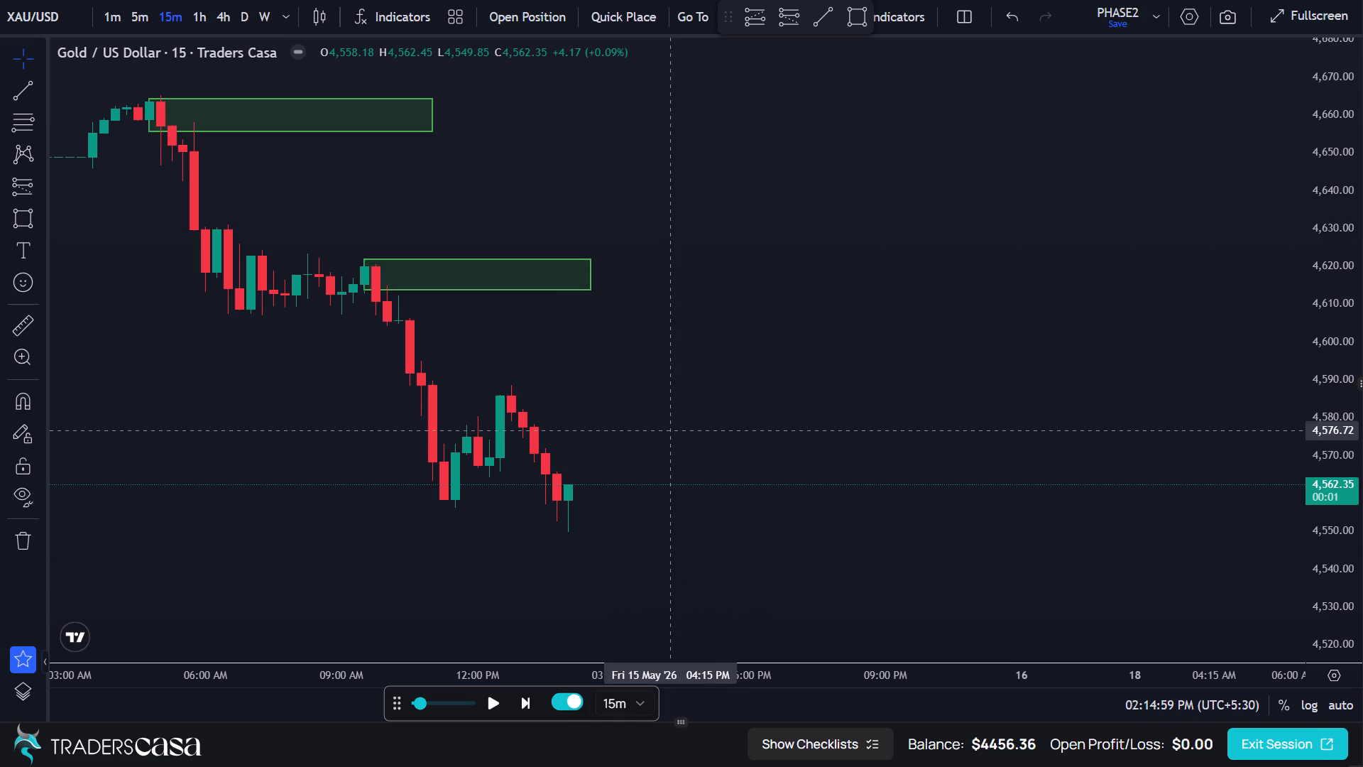
{"action": "left_click_drag", "start_coordinate": [667, 430], "coordinate": [647, 483]}
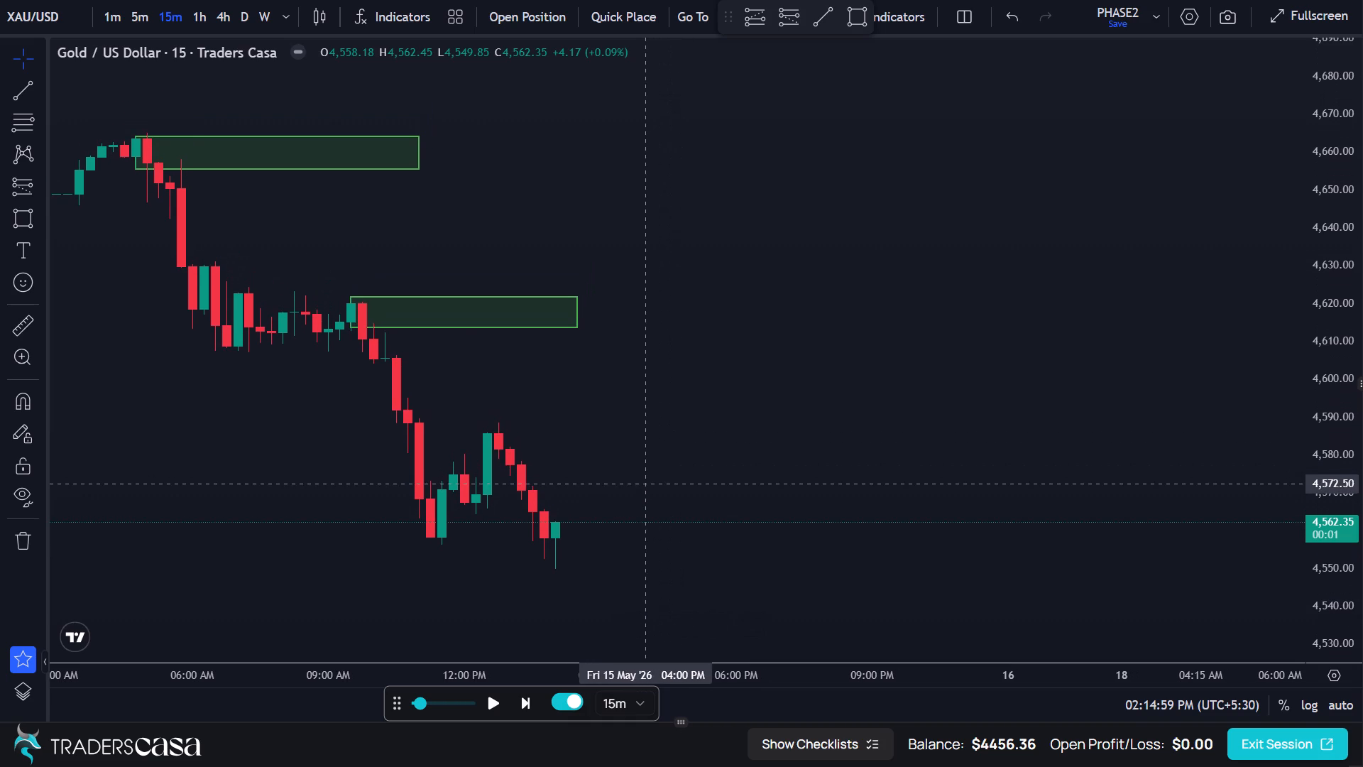
{"action": "triple_click", "coordinate": [520, 704]}
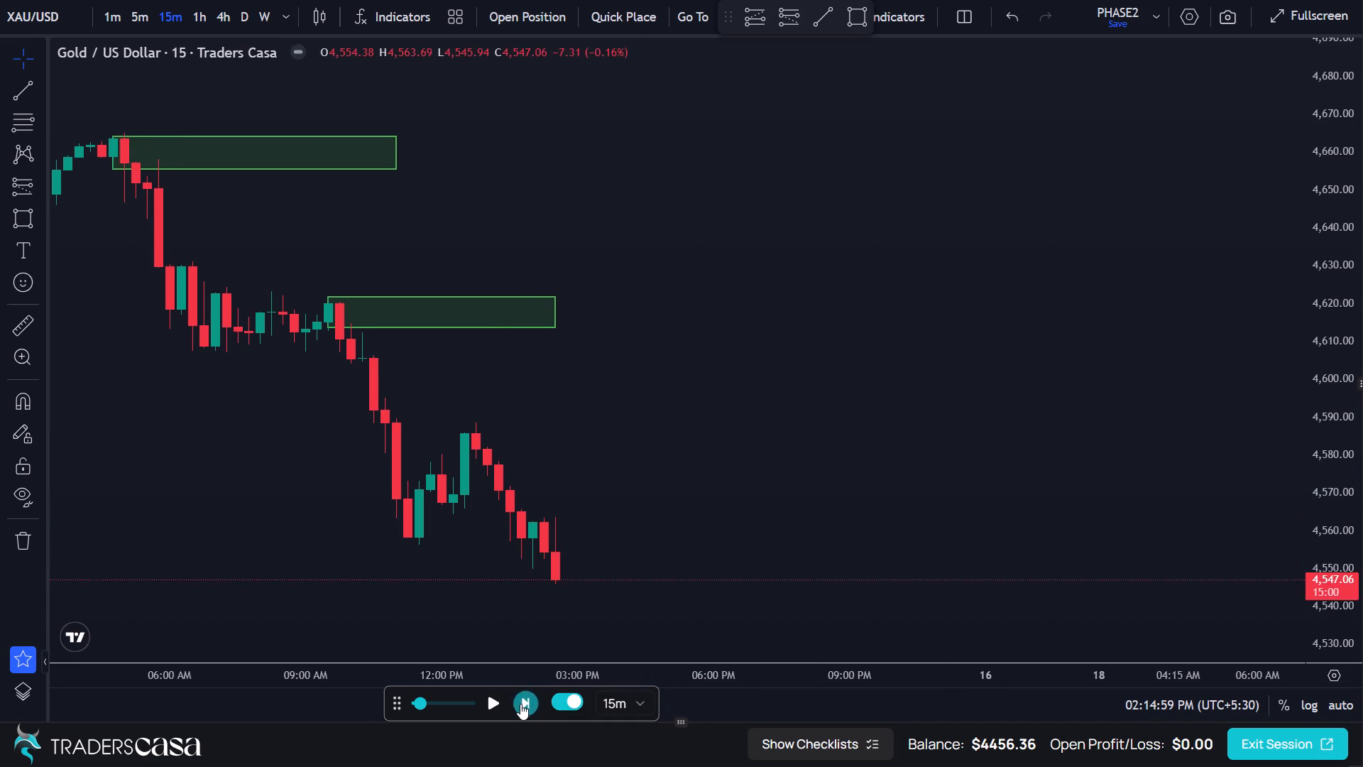
{"action": "double_click", "coordinate": [520, 704]}
{"action": "left_click_drag", "start_coordinate": [520, 704], "coordinate": [527, 704]}
{"action": "left_click", "coordinate": [527, 704]}
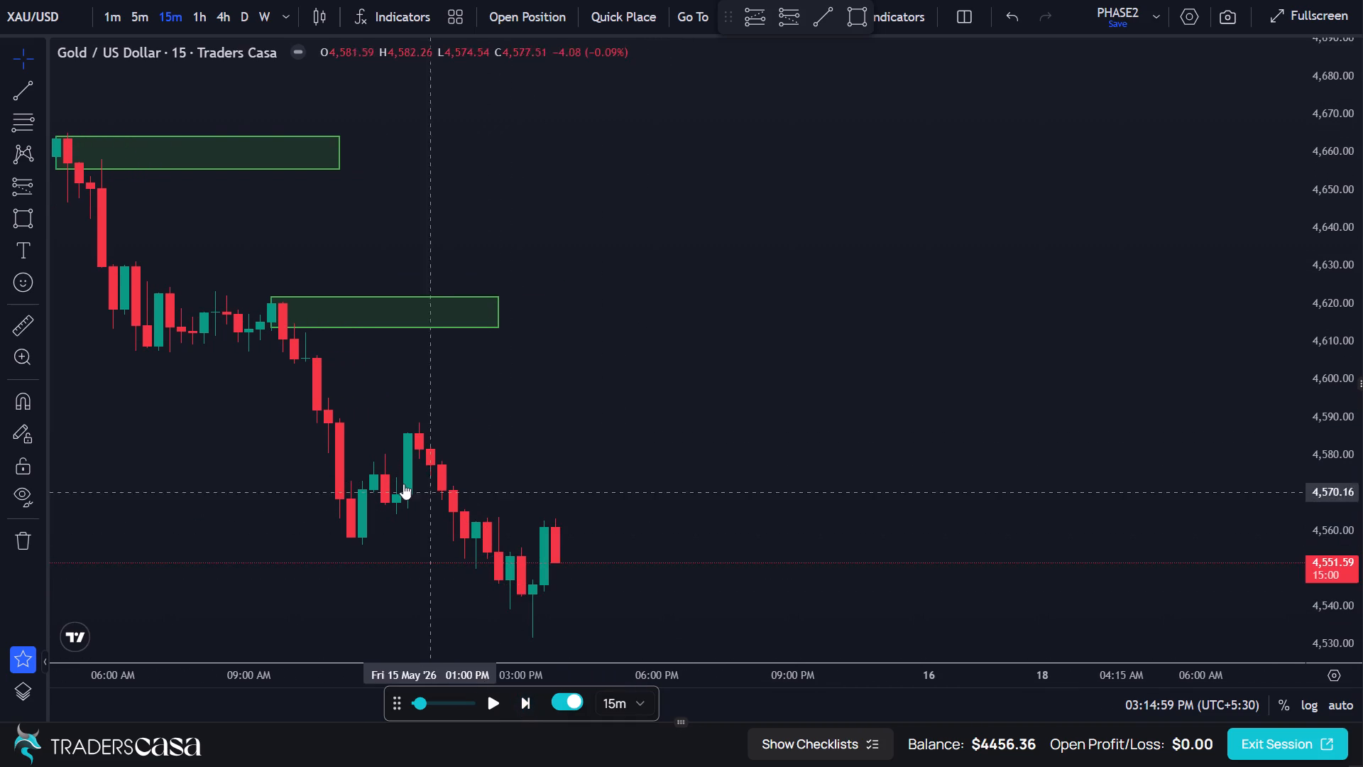
Draw a green zone from 12:30 PM to about 05:00 PM on 15 May, spanning 4,585.40 down to about 4,566.
{"action": "left_click", "coordinate": [25, 223]}
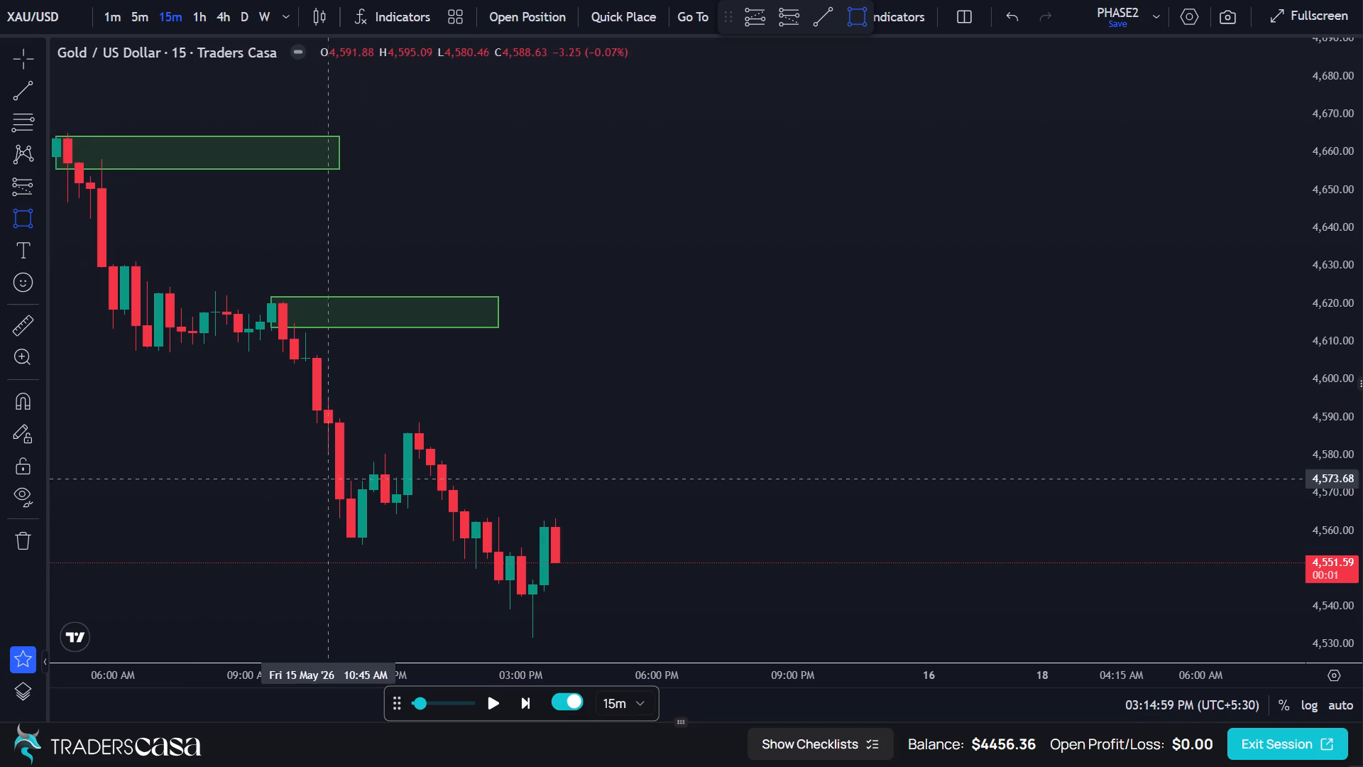
{"action": "left_click", "coordinate": [408, 435]}
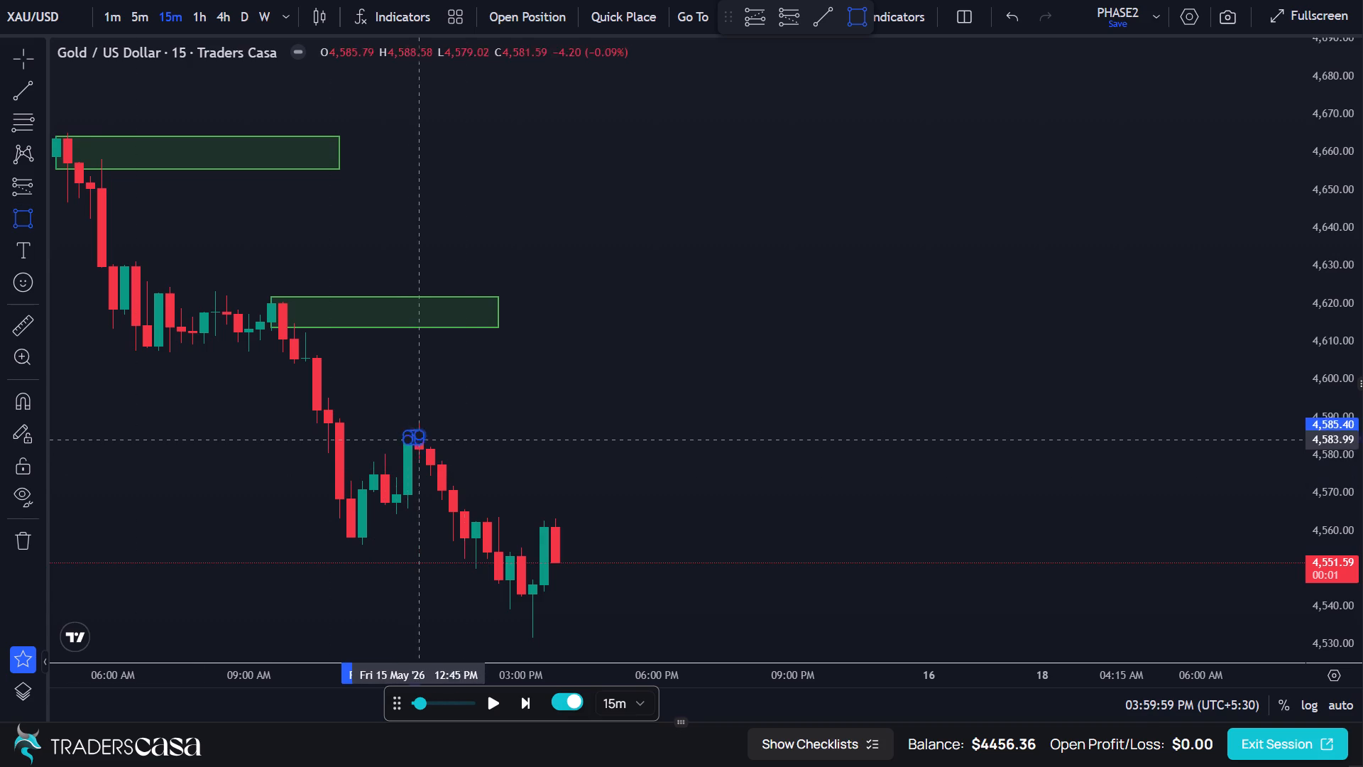
{"action": "left_click", "coordinate": [609, 506]}
{"action": "left_click", "coordinate": [653, 496]}
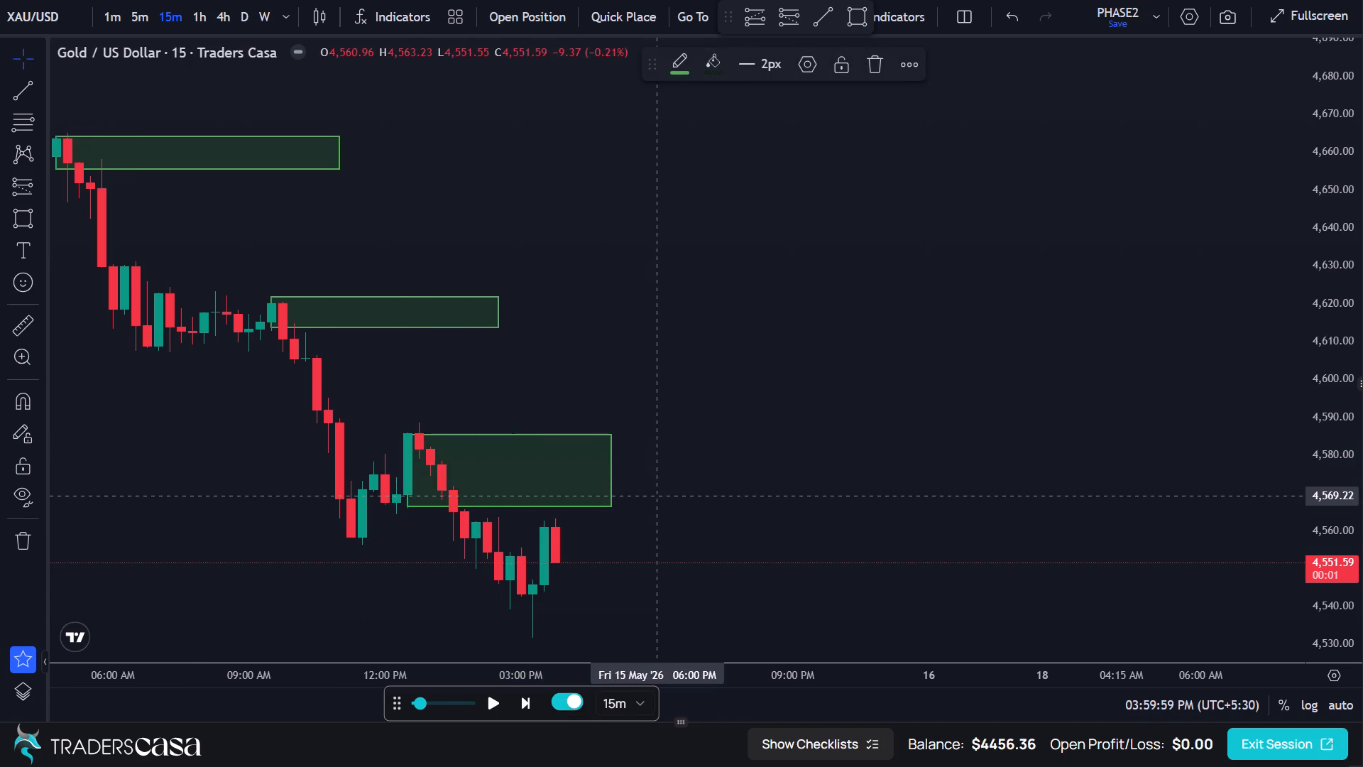
Advance the replay in 15-minute candles until the replay clock reaches 04:59:59 PM on 15 May.
{"action": "left_click", "coordinate": [523, 694]}
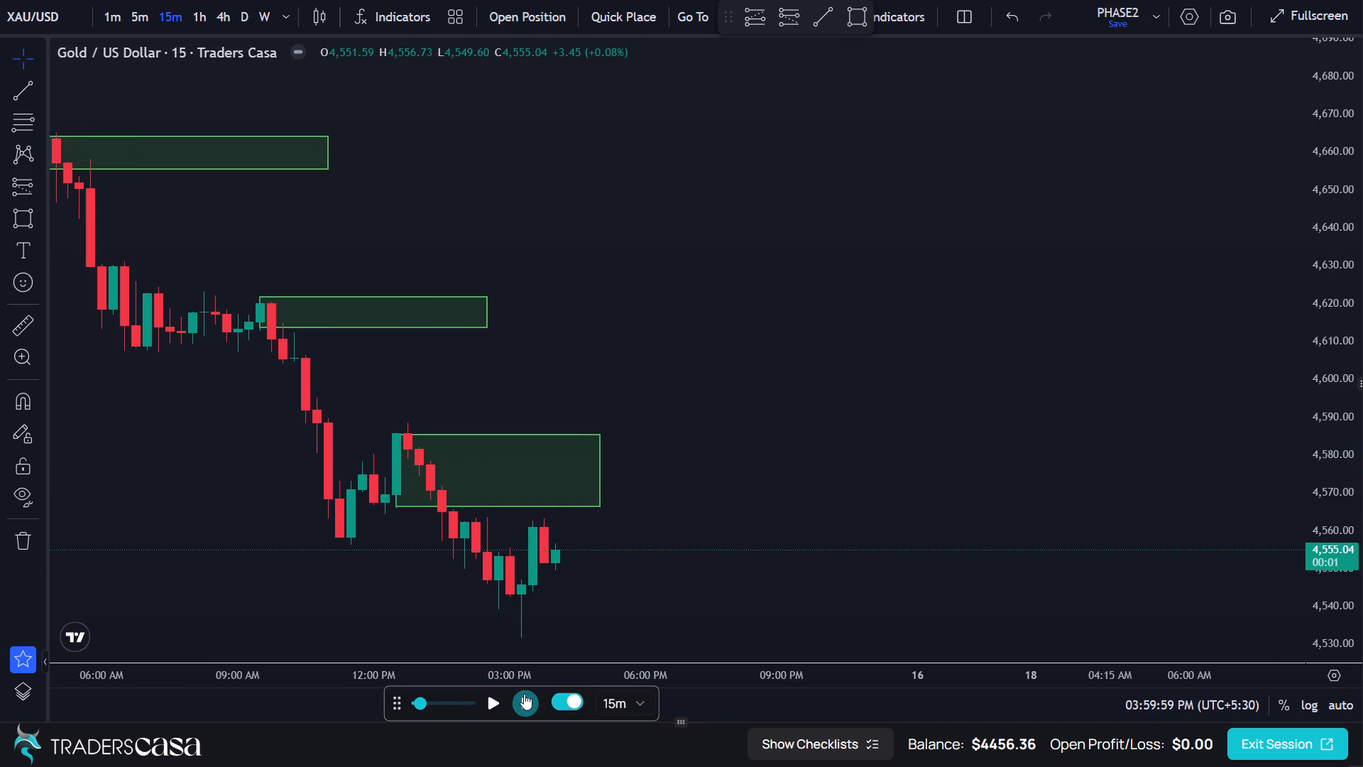
{"action": "left_click", "coordinate": [524, 694]}
{"action": "left_click", "coordinate": [524, 694]}
{"action": "left_click", "coordinate": [525, 694]}
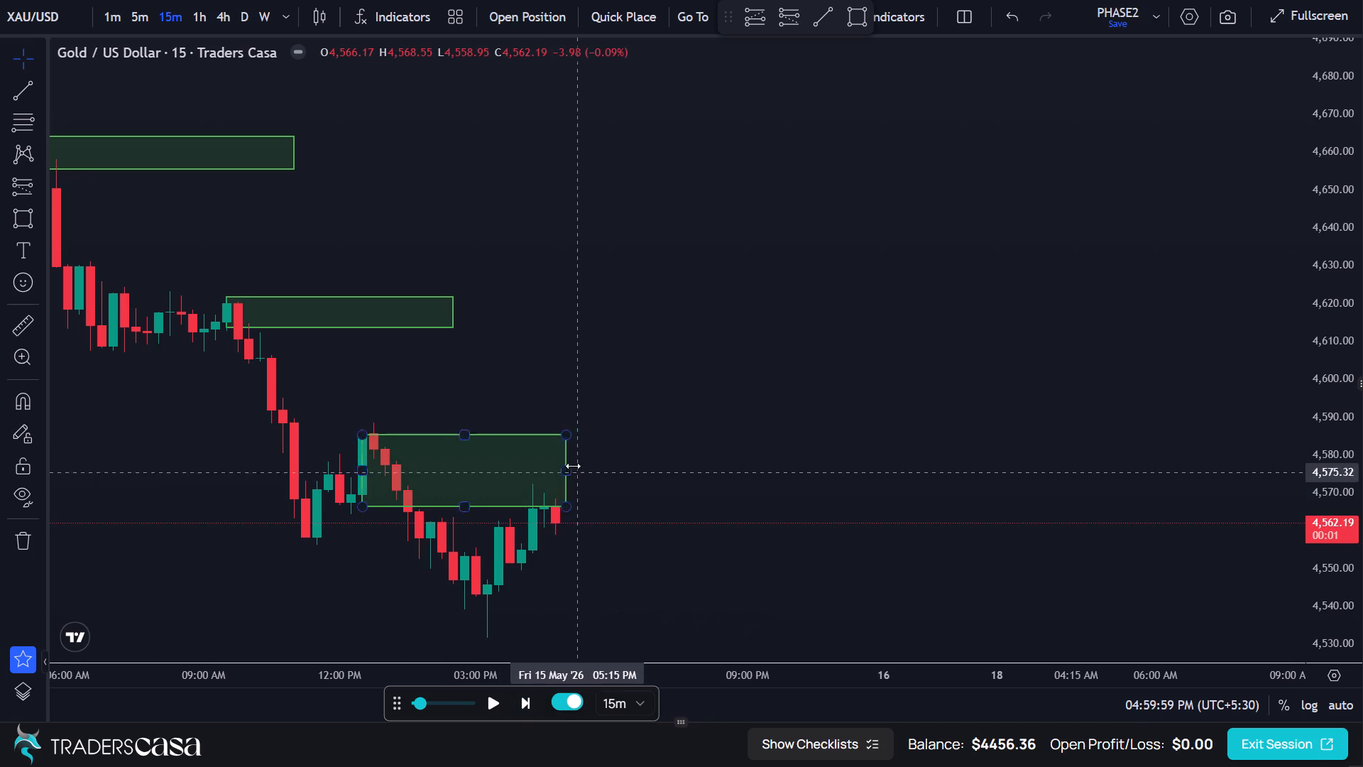
Extend the newest green zone so its right edge ends at about 05:30 PM on 15 May.
{"action": "left_click_drag", "start_coordinate": [579, 469], "coordinate": [618, 468]}
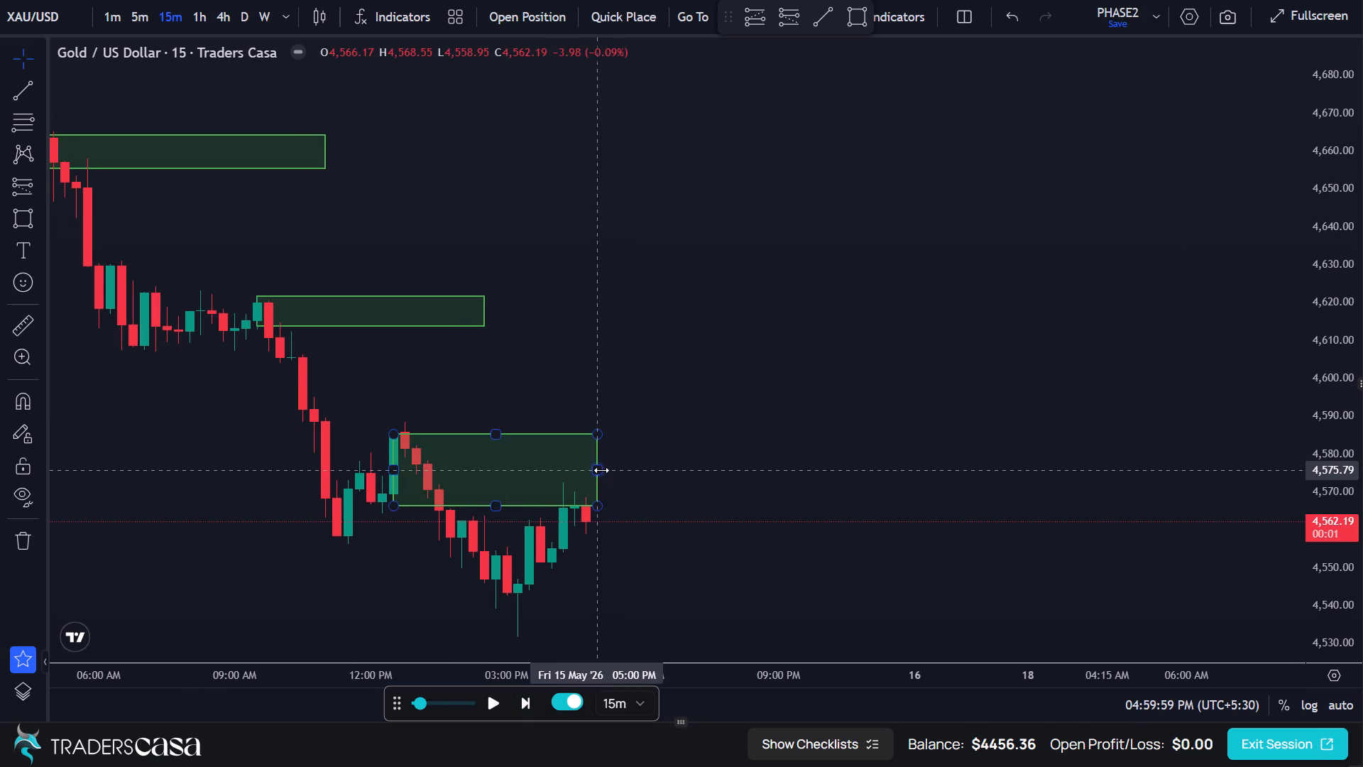
{"action": "left_click_drag", "start_coordinate": [601, 470], "coordinate": [619, 467]}
{"action": "left_click", "coordinate": [588, 379]}
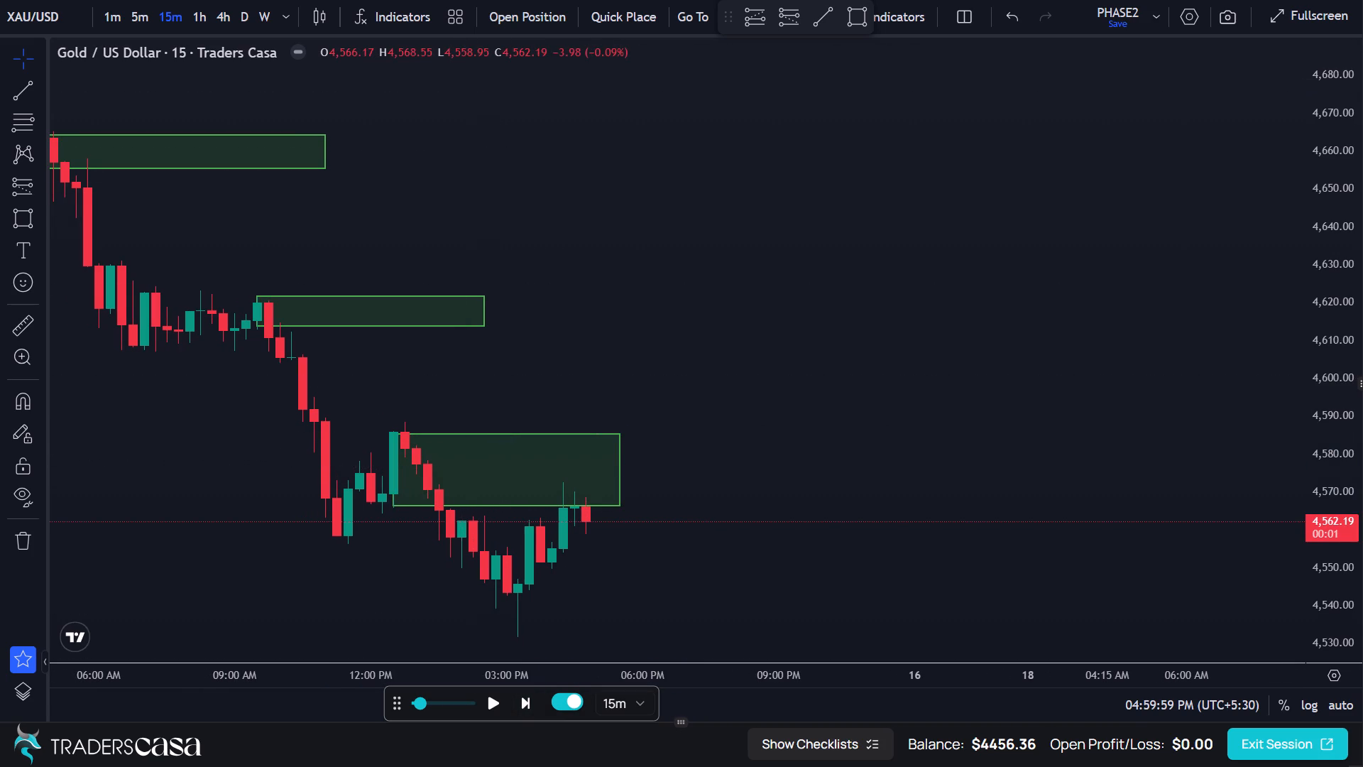
Add a short position drawing at the 04:45 PM candle with entry 4,561.72, stop 4,577.43 and target 4,530.30.
{"action": "left_click", "coordinate": [793, 23]}
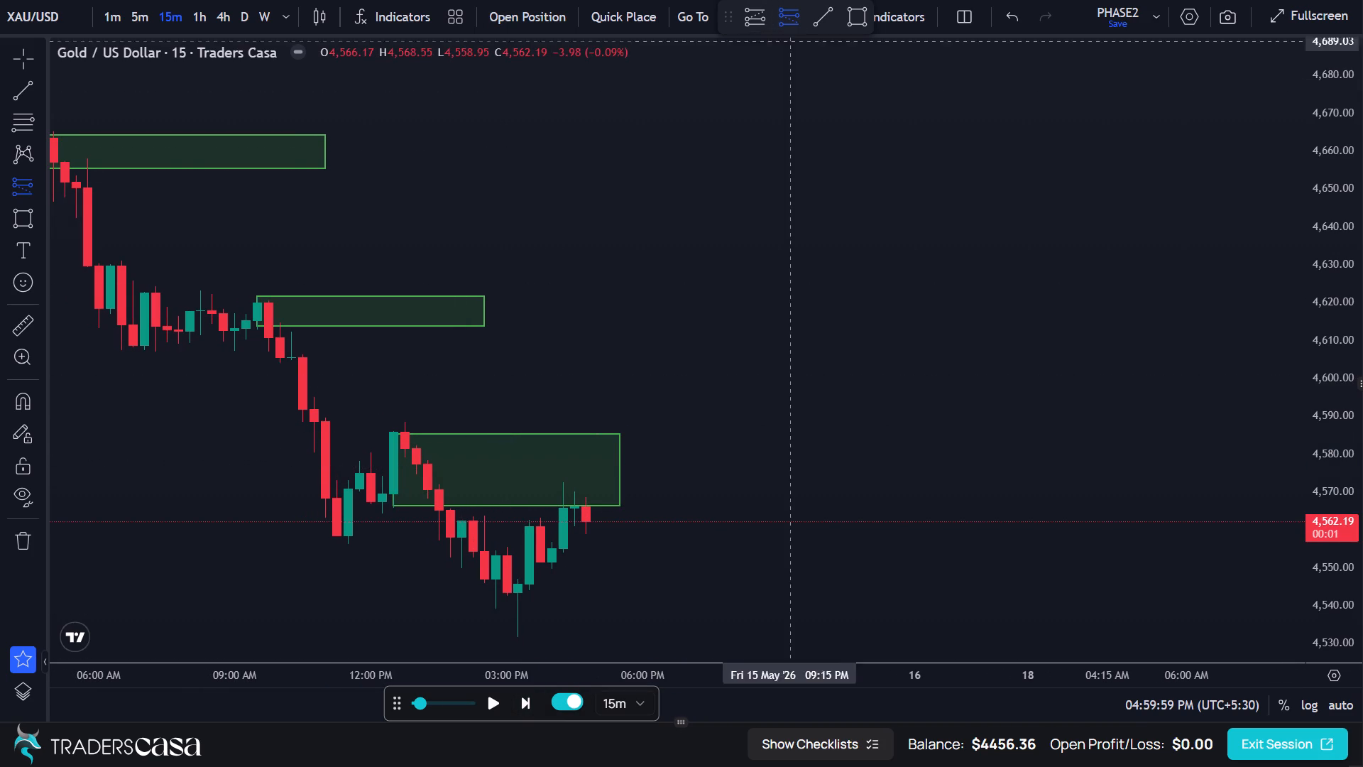
{"action": "left_click", "coordinate": [586, 523]}
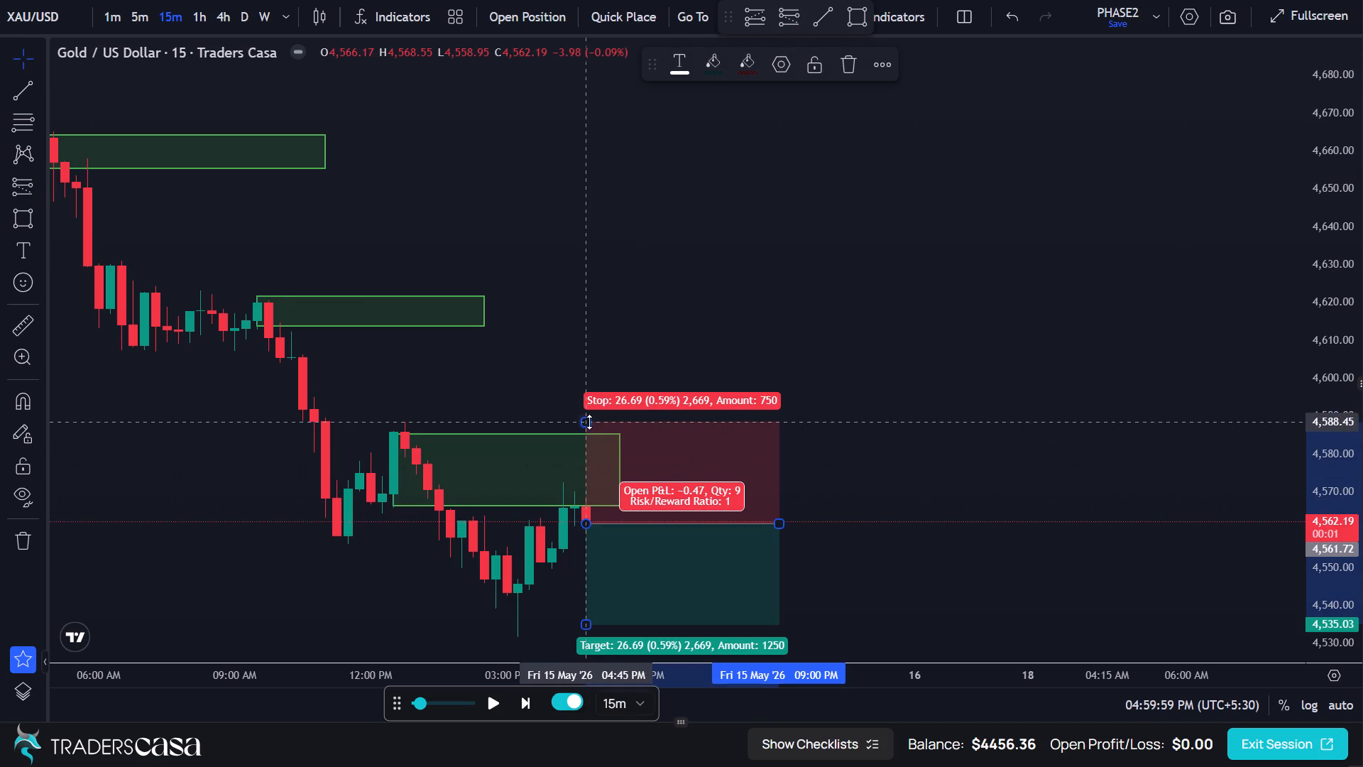
{"action": "left_click_drag", "start_coordinate": [589, 422], "coordinate": [587, 464]}
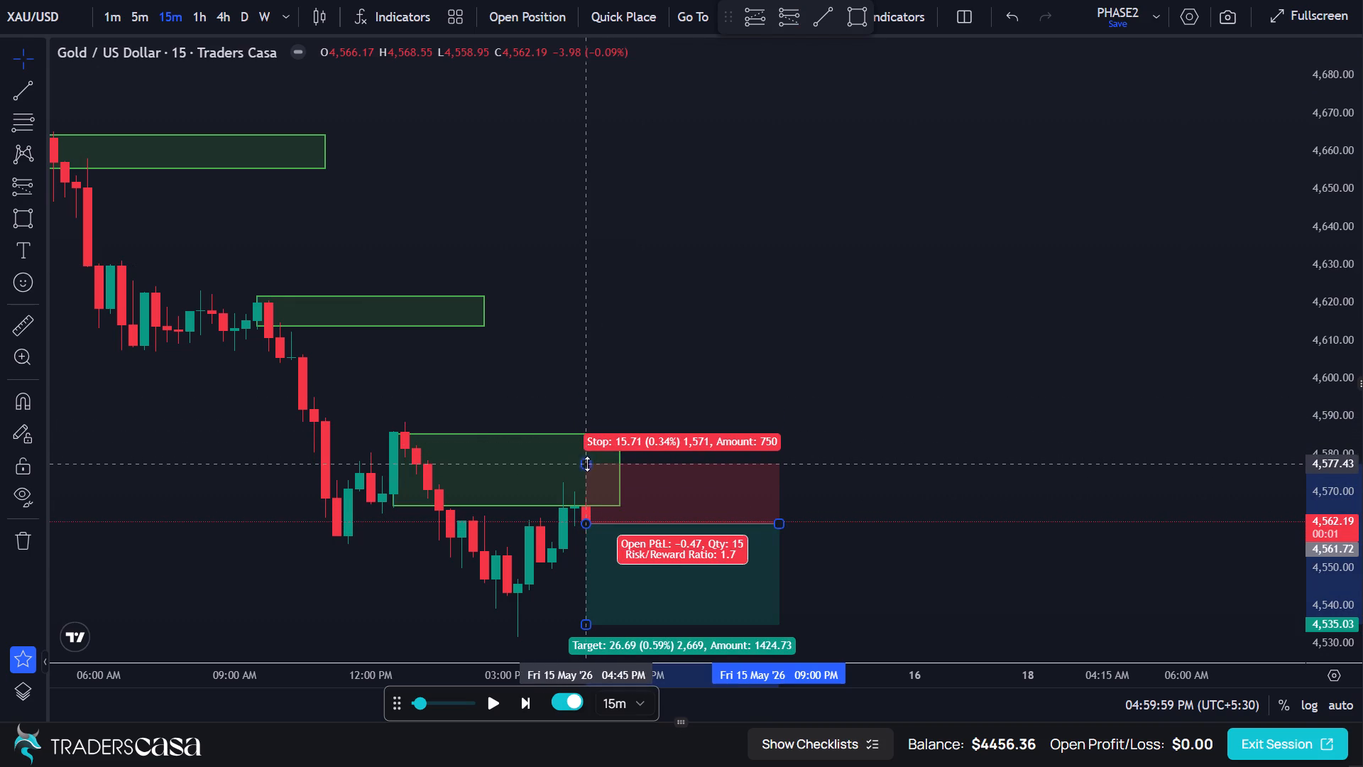
{"action": "left_click_drag", "start_coordinate": [587, 628], "coordinate": [589, 632]}
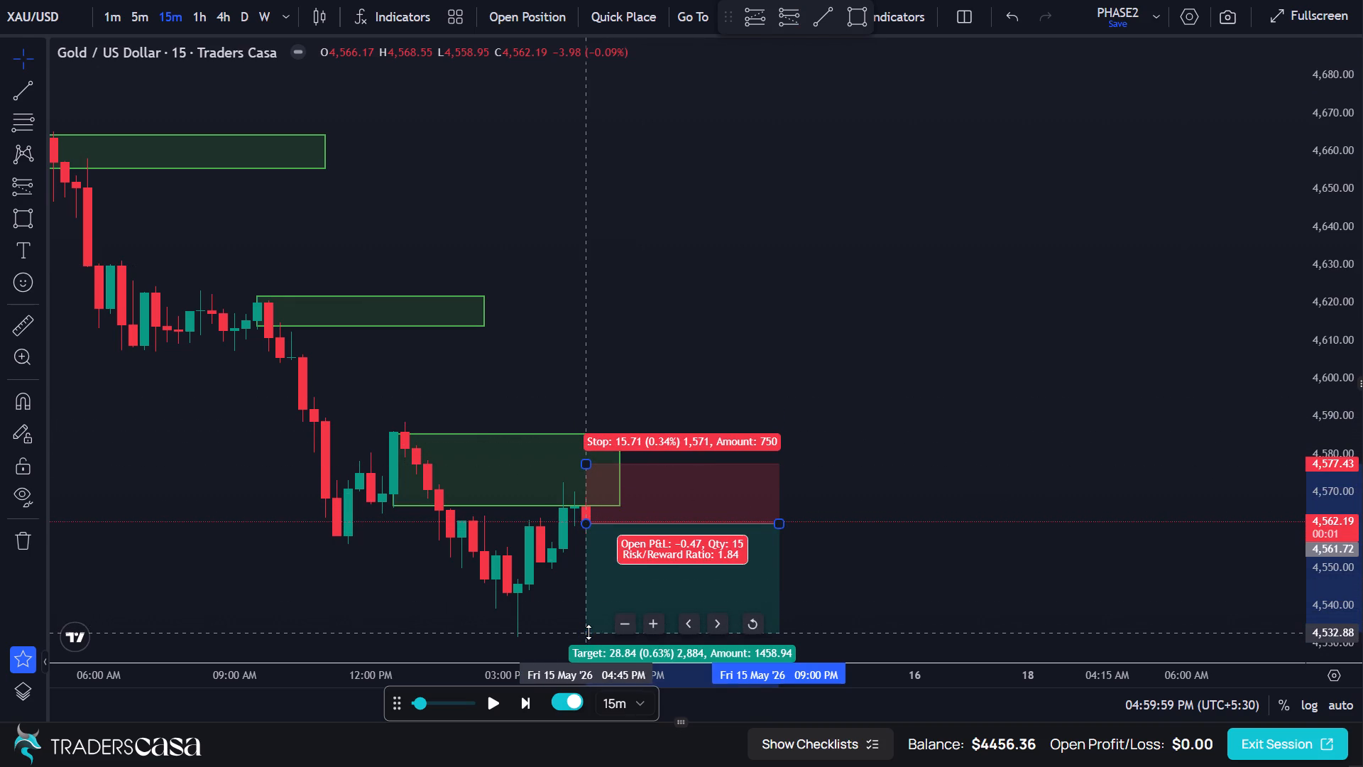
{"action": "left_click_drag", "start_coordinate": [589, 632], "coordinate": [594, 642]}
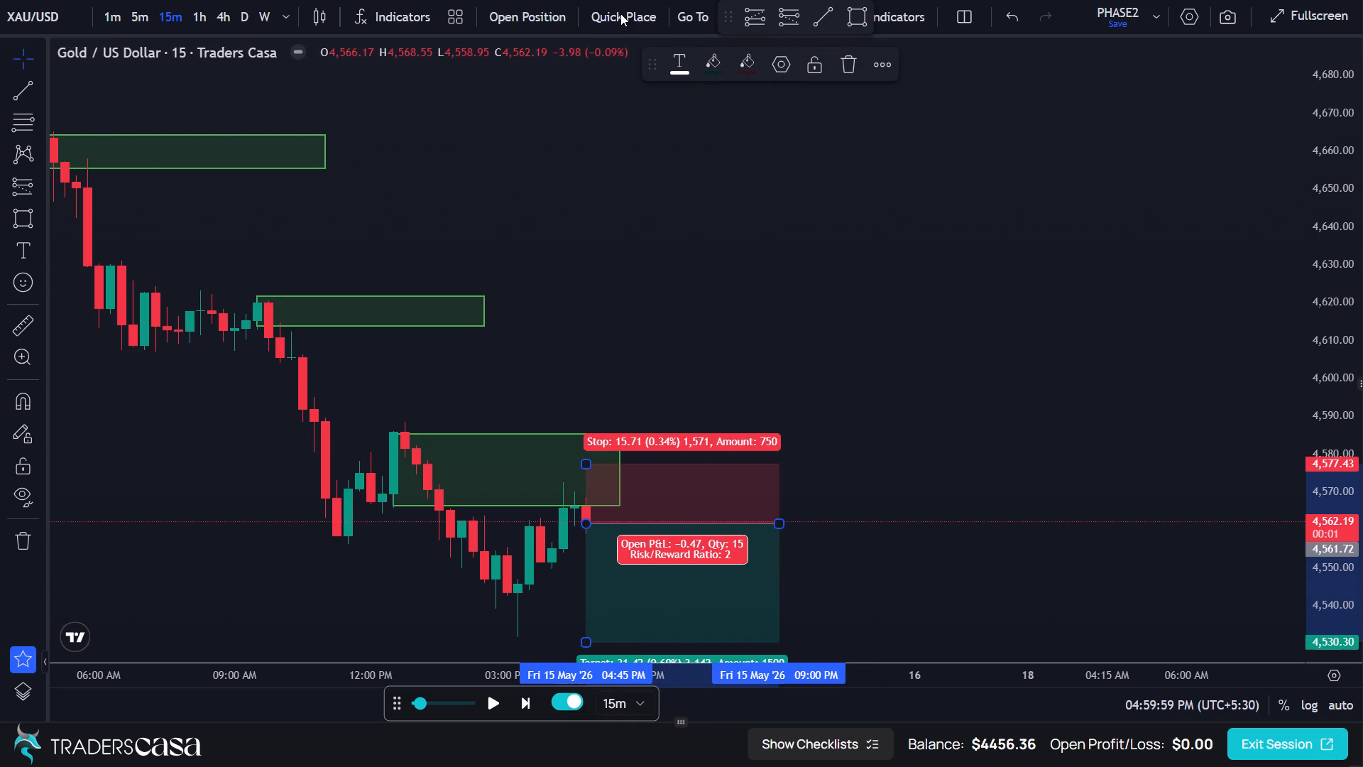
Place a sell stop trade at 4561.72 with take profit 4530.3, stop loss 4577.43 and 1% risk on initial balance.
{"action": "left_click", "coordinate": [565, 11]}
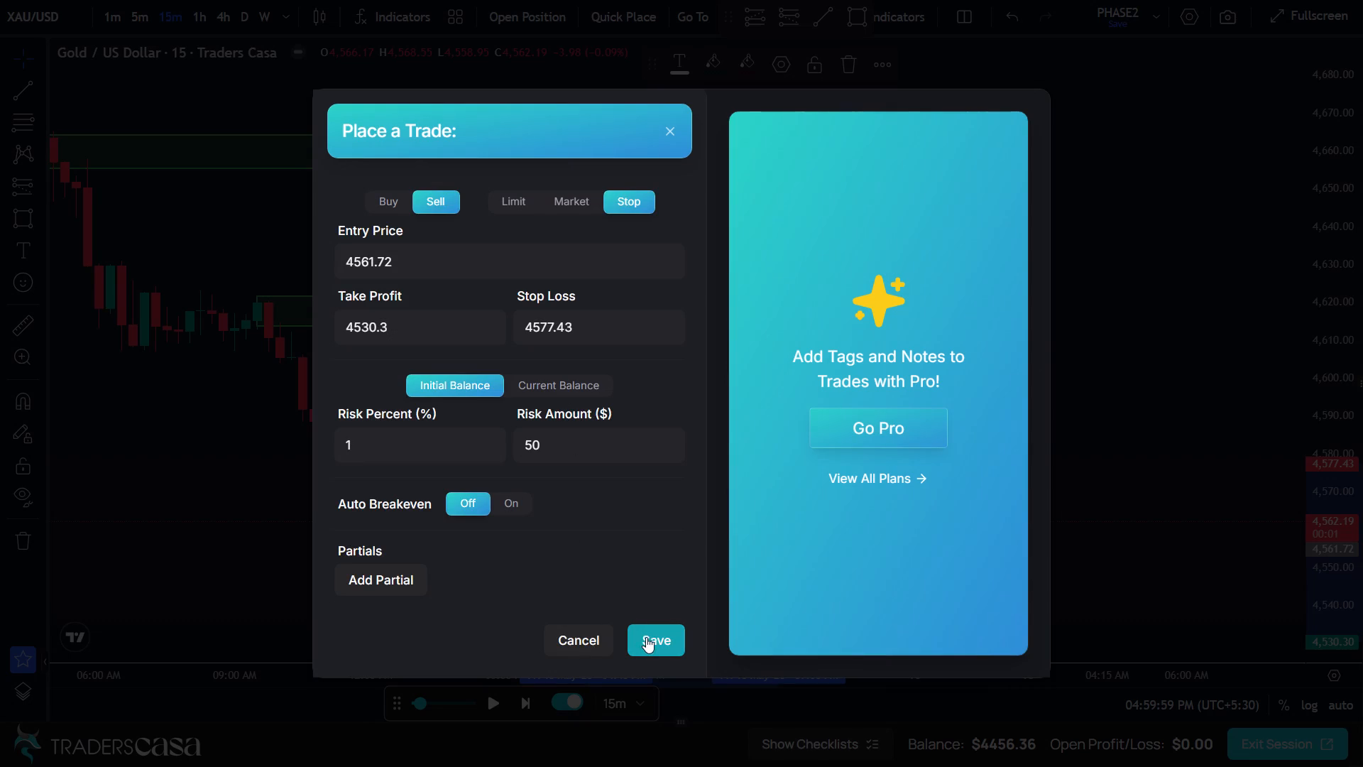
{"action": "left_click", "coordinate": [646, 637]}
Advance the replay in 15-minute candles until the replay clock reaches 07:29:59 PM on 15 May.
{"action": "left_click", "coordinate": [528, 700]}
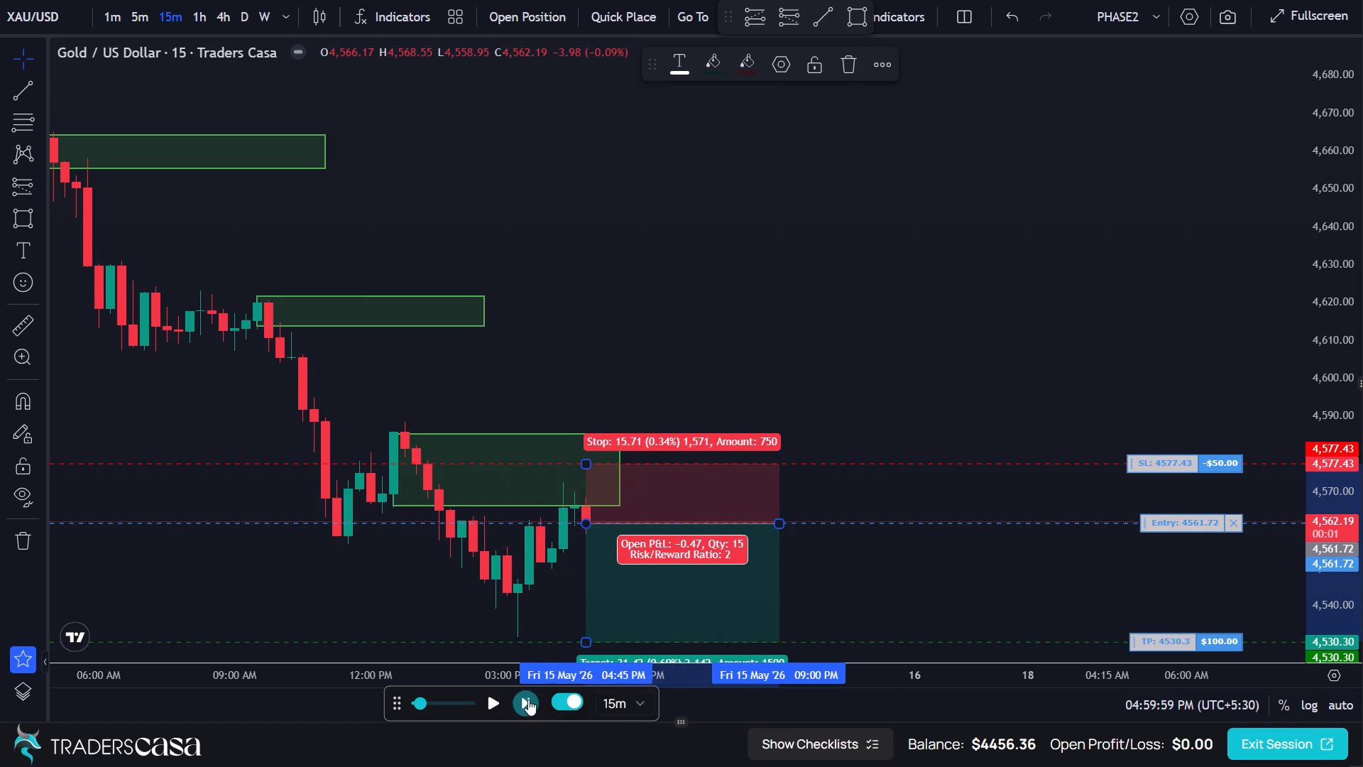
{"action": "left_click", "coordinate": [528, 700]}
{"action": "left_click", "coordinate": [528, 700]}
{"action": "left_click", "coordinate": [528, 700]}
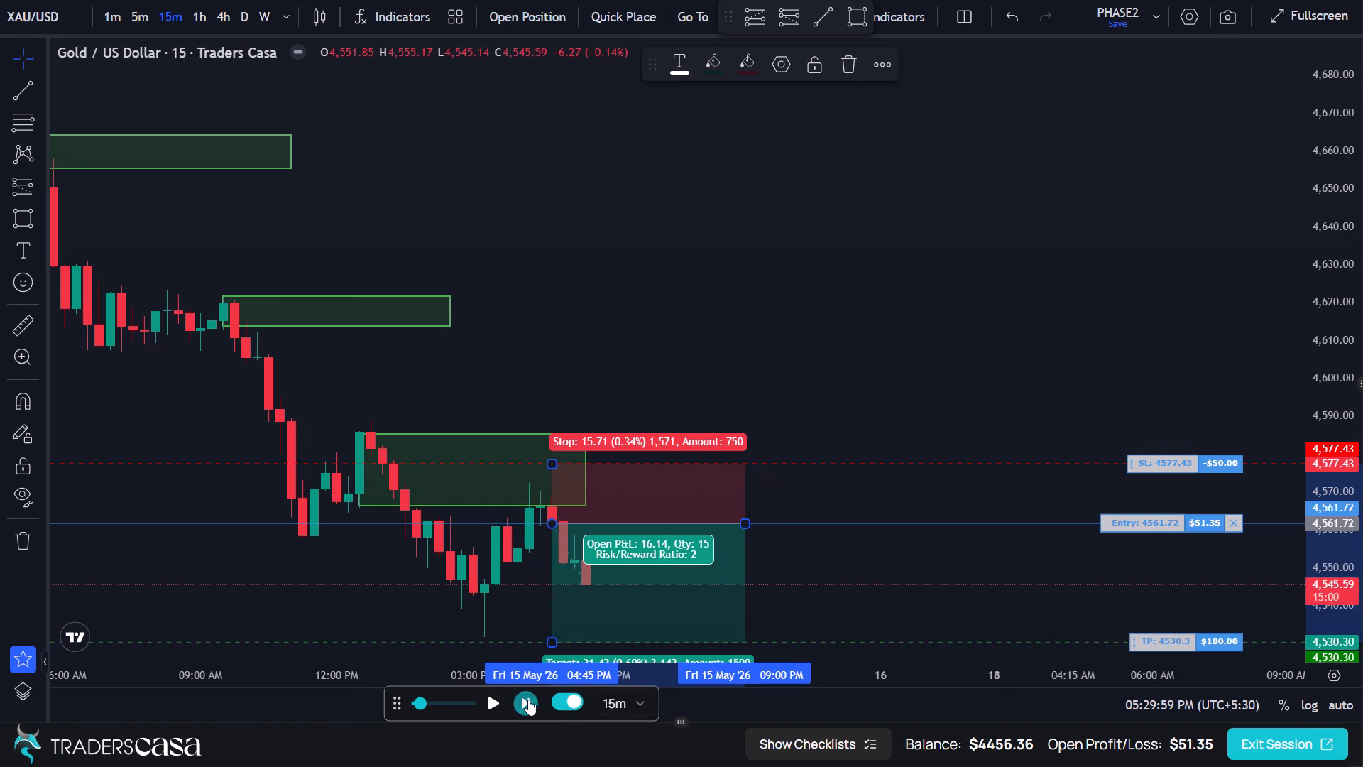
{"action": "left_click", "coordinate": [528, 700]}
{"action": "left_click", "coordinate": [528, 700]}
{"action": "left_click", "coordinate": [528, 700]}
{"action": "left_click", "coordinate": [528, 700]}
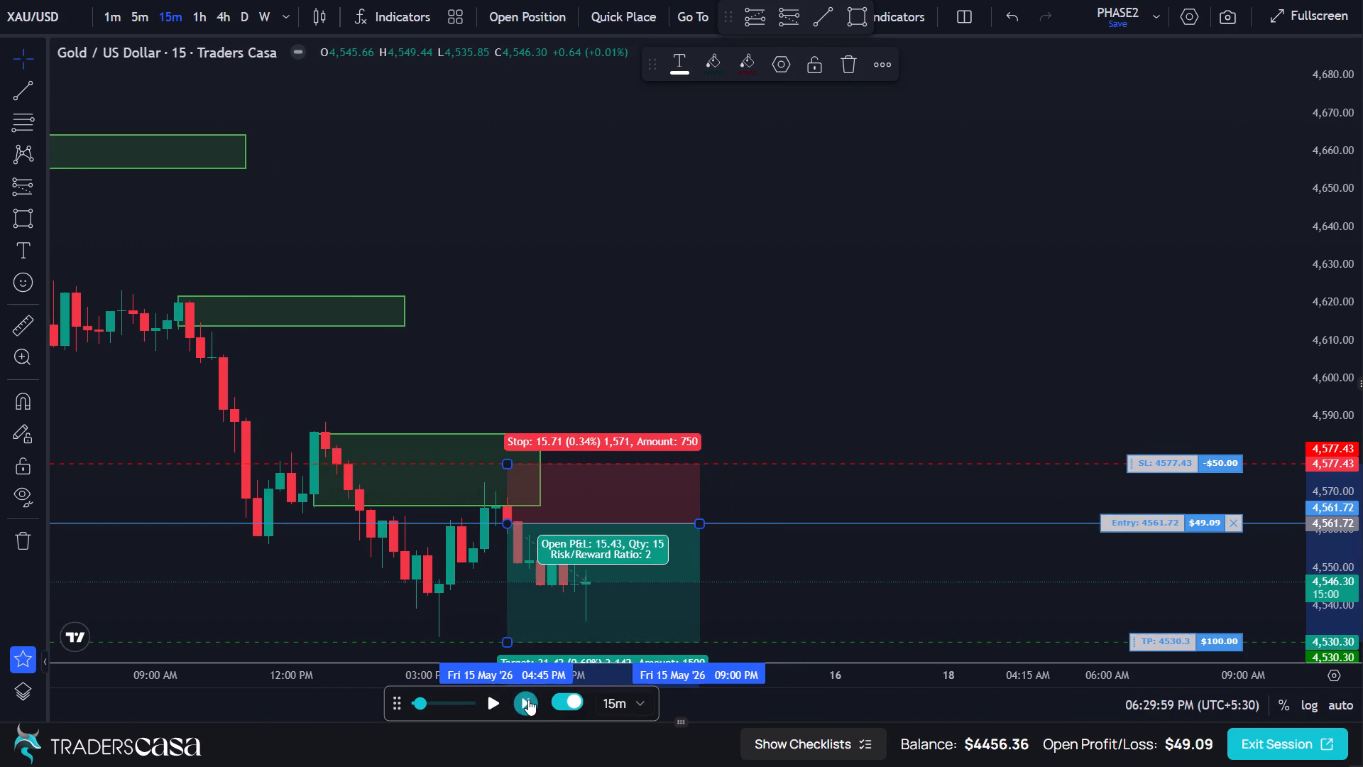
{"action": "double_click", "coordinate": [528, 700]}
Delete the short position drawing from the chart.
{"action": "left_click", "coordinate": [635, 573]}
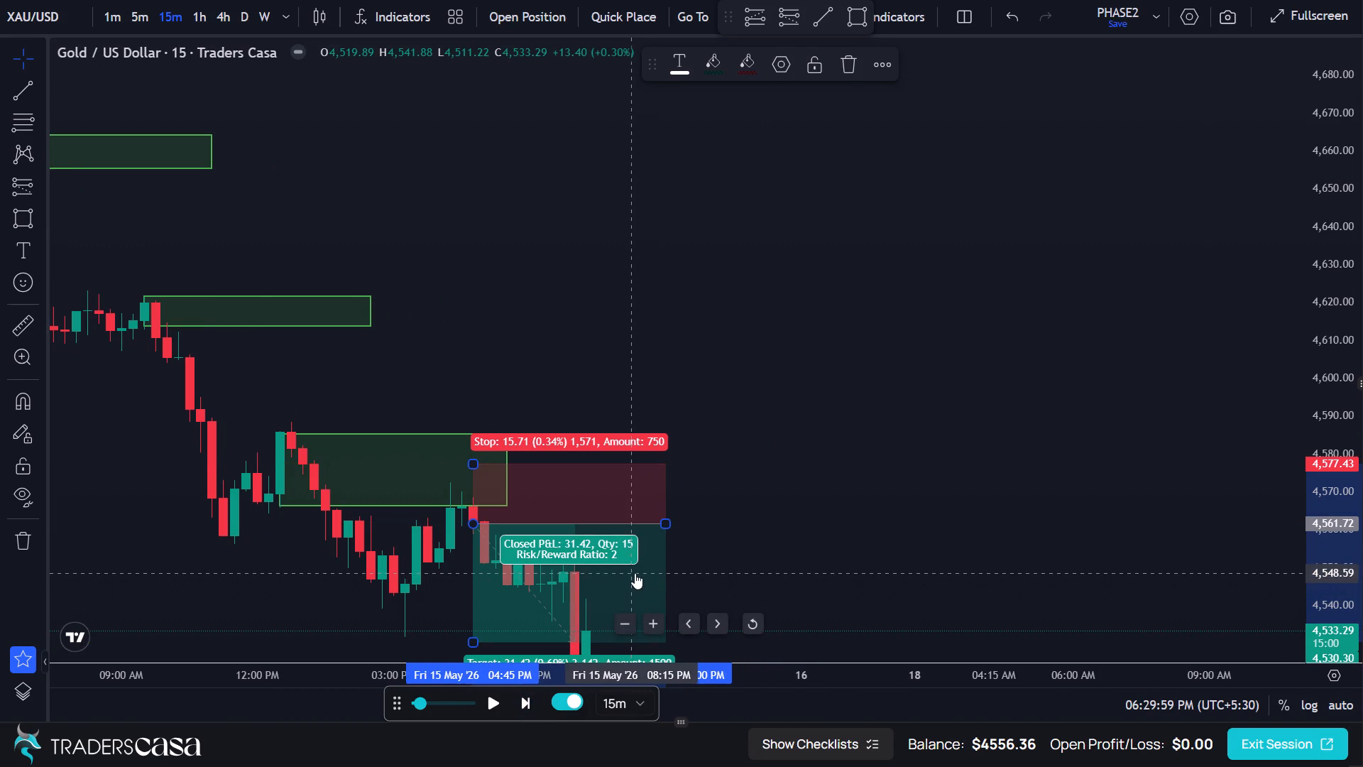
{"action": "left_click", "coordinate": [838, 65]}
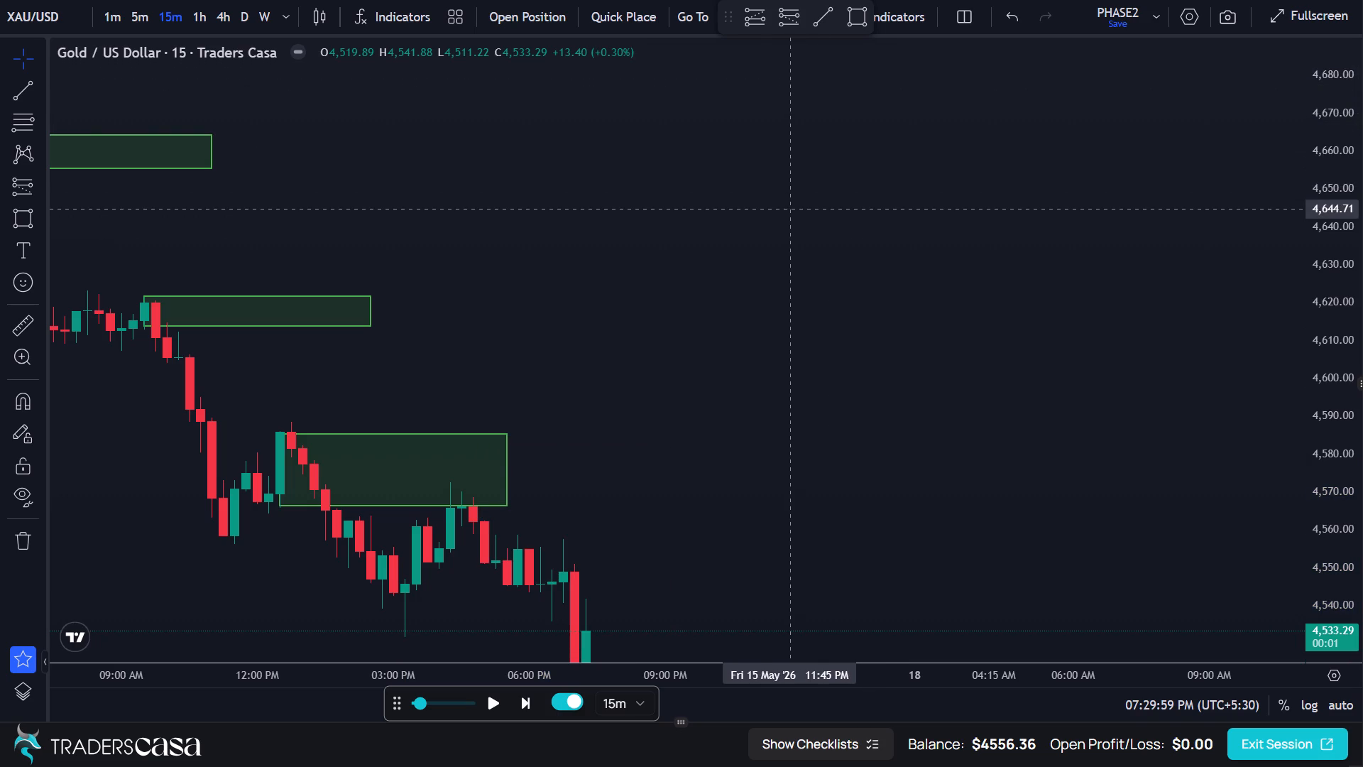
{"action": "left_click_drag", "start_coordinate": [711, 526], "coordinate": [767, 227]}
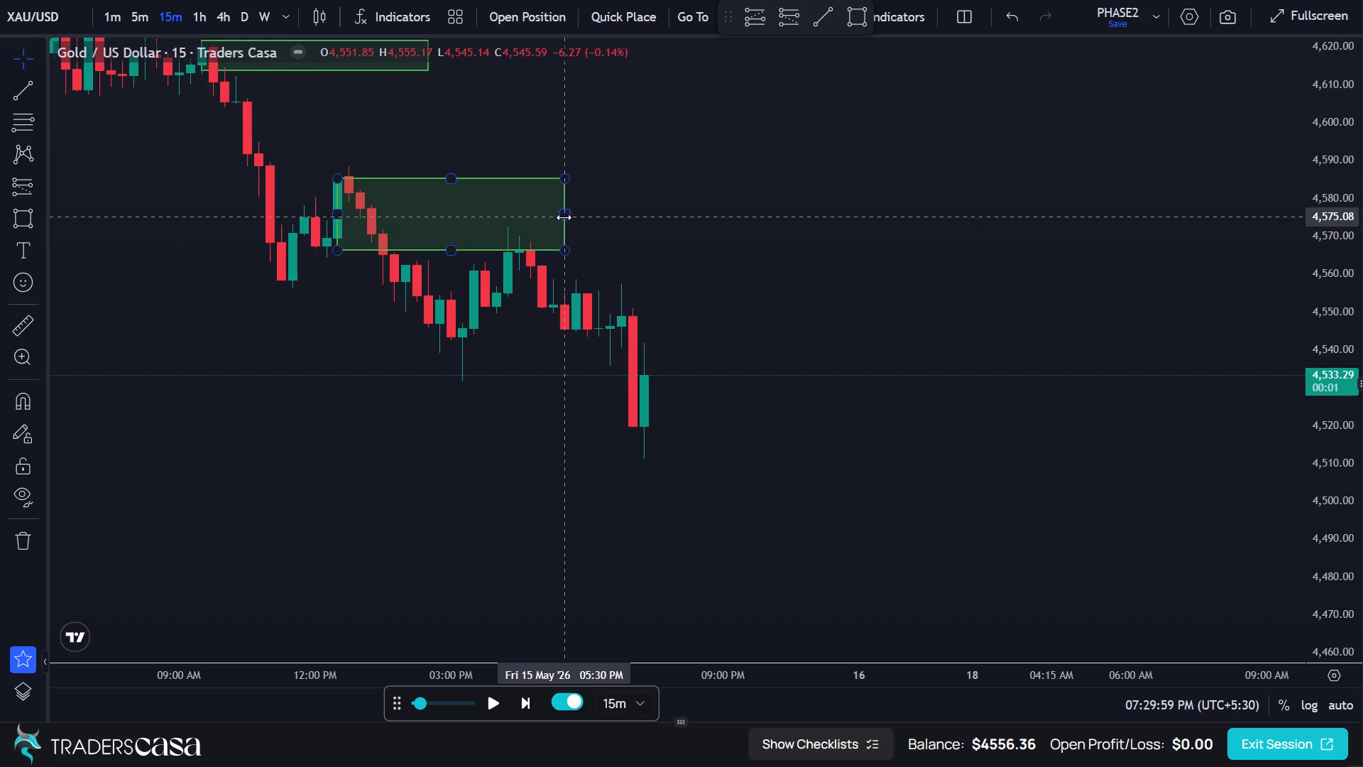
Shorten the green zone that starts at 12:30 PM so its end edge sits at 03:15 PM on 15 May.
{"action": "left_click_drag", "start_coordinate": [564, 217], "coordinate": [488, 219]}
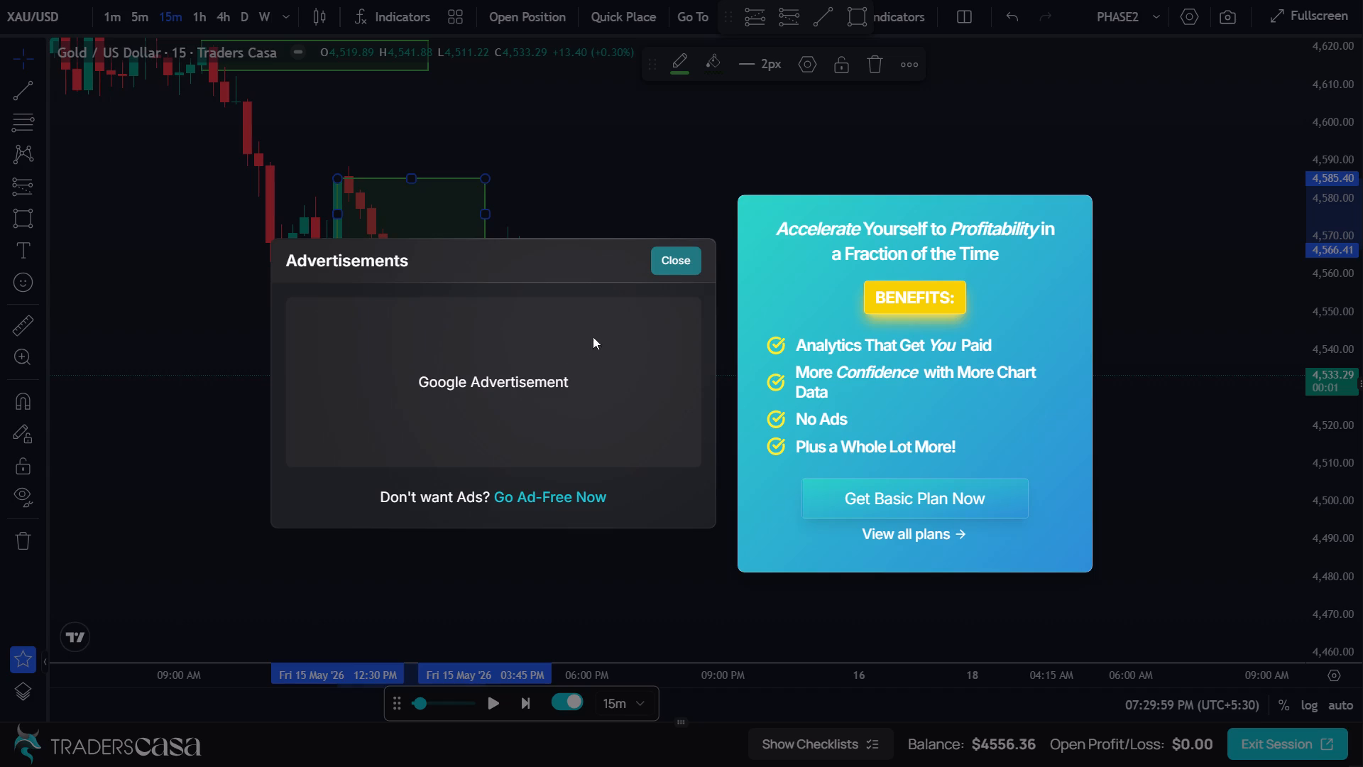
{"action": "left_click", "coordinate": [668, 260]}
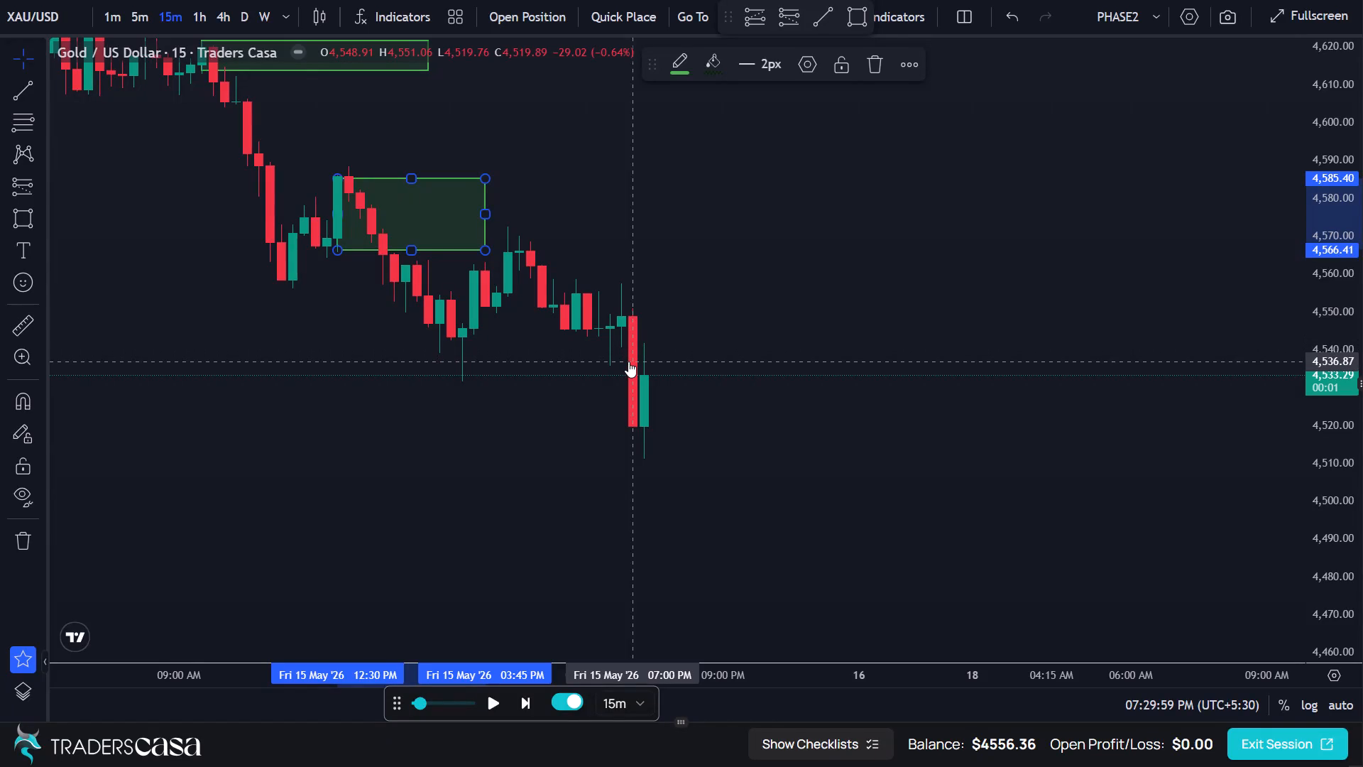
{"action": "left_click_drag", "start_coordinate": [585, 427], "coordinate": [580, 450]}
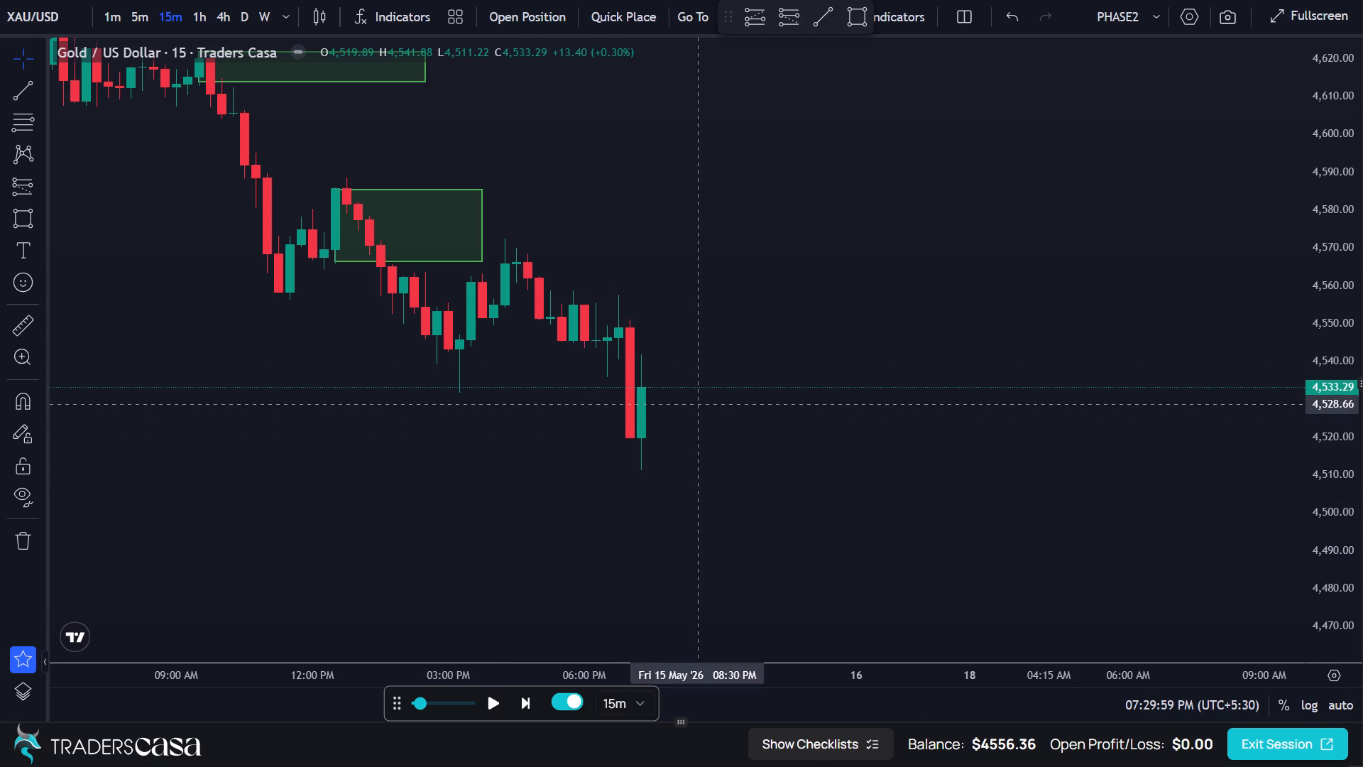
{"action": "left_click_drag", "start_coordinate": [701, 401], "coordinate": [807, 382]}
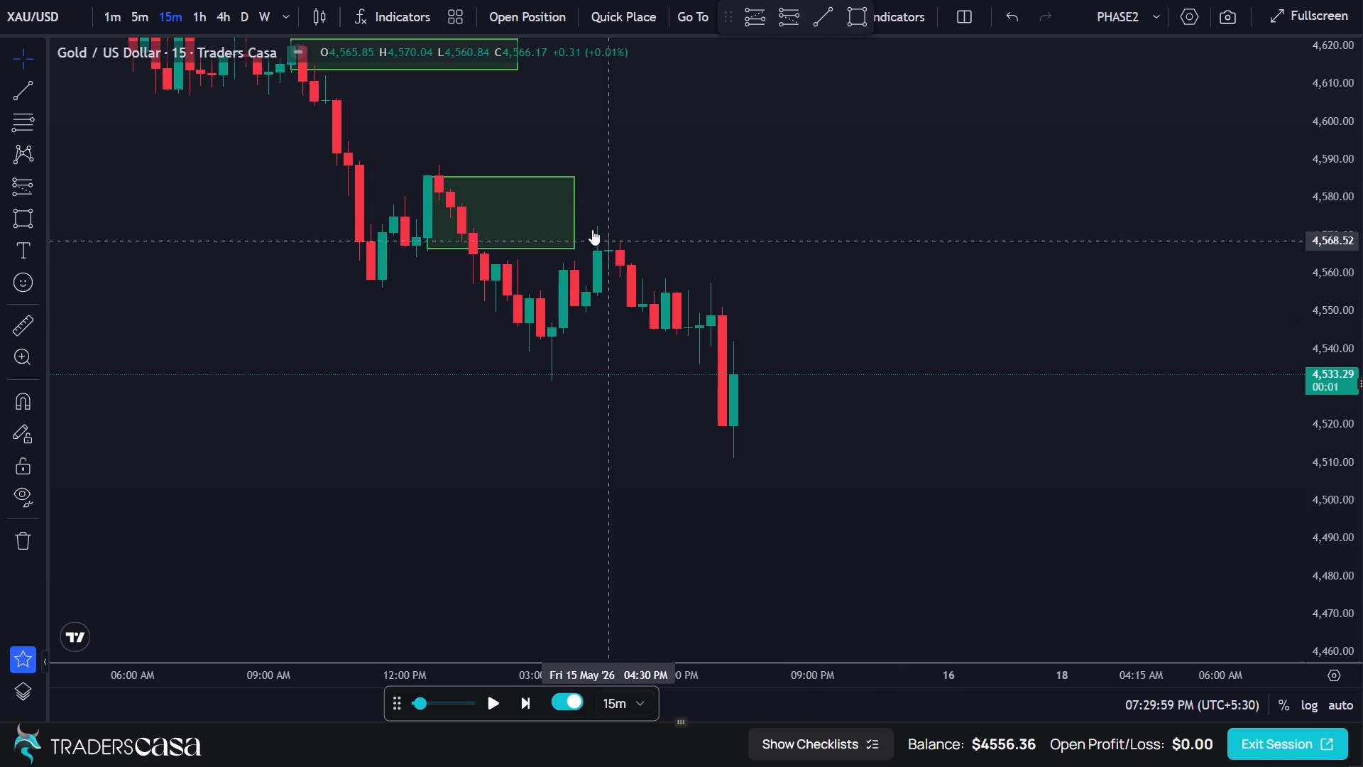
{"action": "left_click_drag", "start_coordinate": [575, 214], "coordinate": [571, 216]}
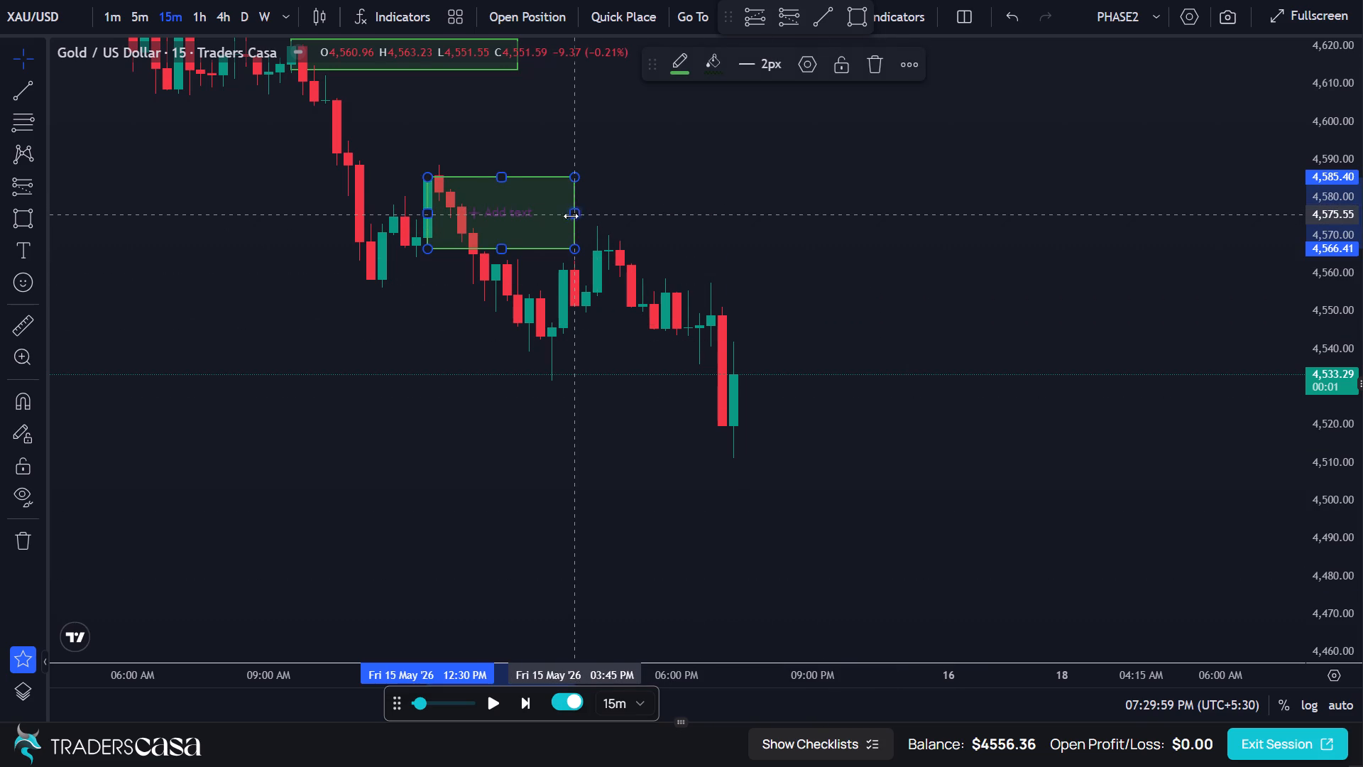
{"action": "left_click_drag", "start_coordinate": [571, 216], "coordinate": [557, 217]}
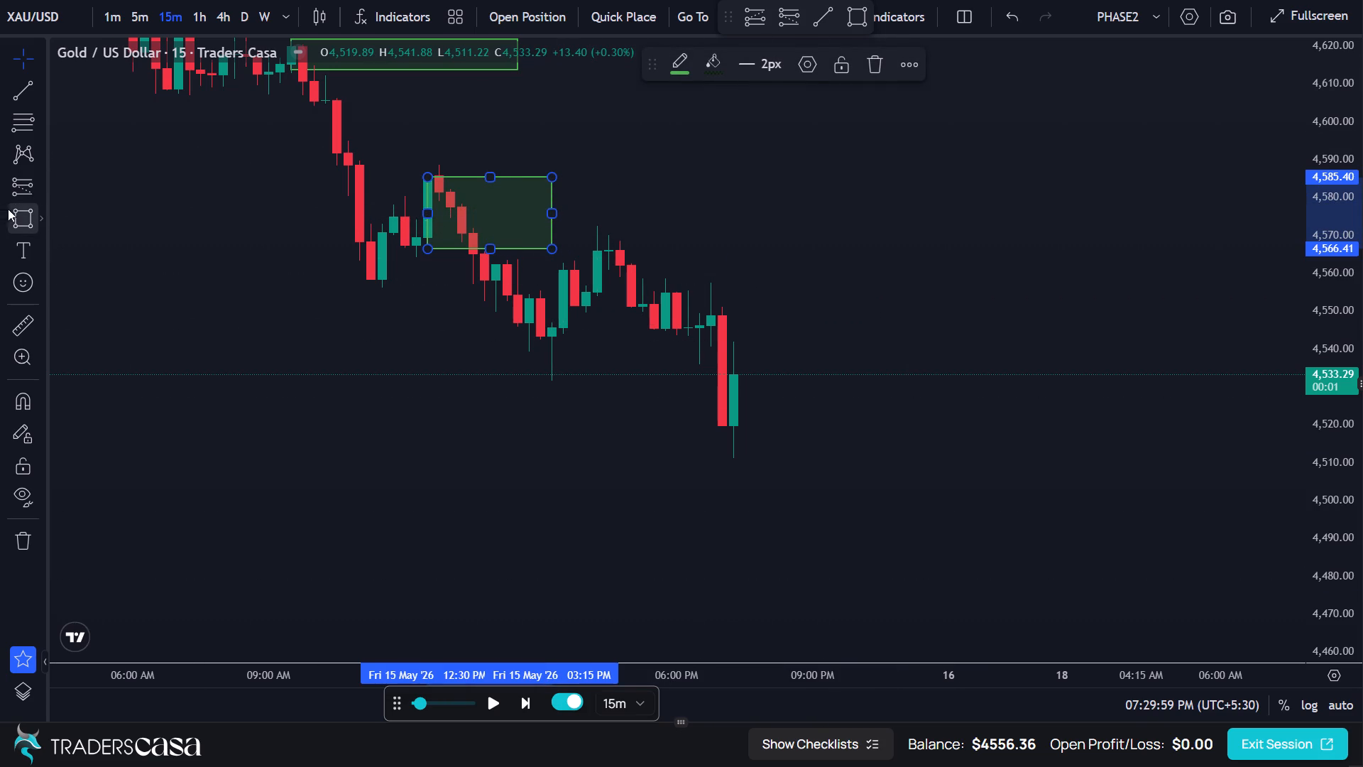
Draw a green rectangle zone from 04:15 PM at 4,571.57 to 09:00 PM at about 4,554 on 15 May.
{"action": "left_click", "coordinate": [17, 216]}
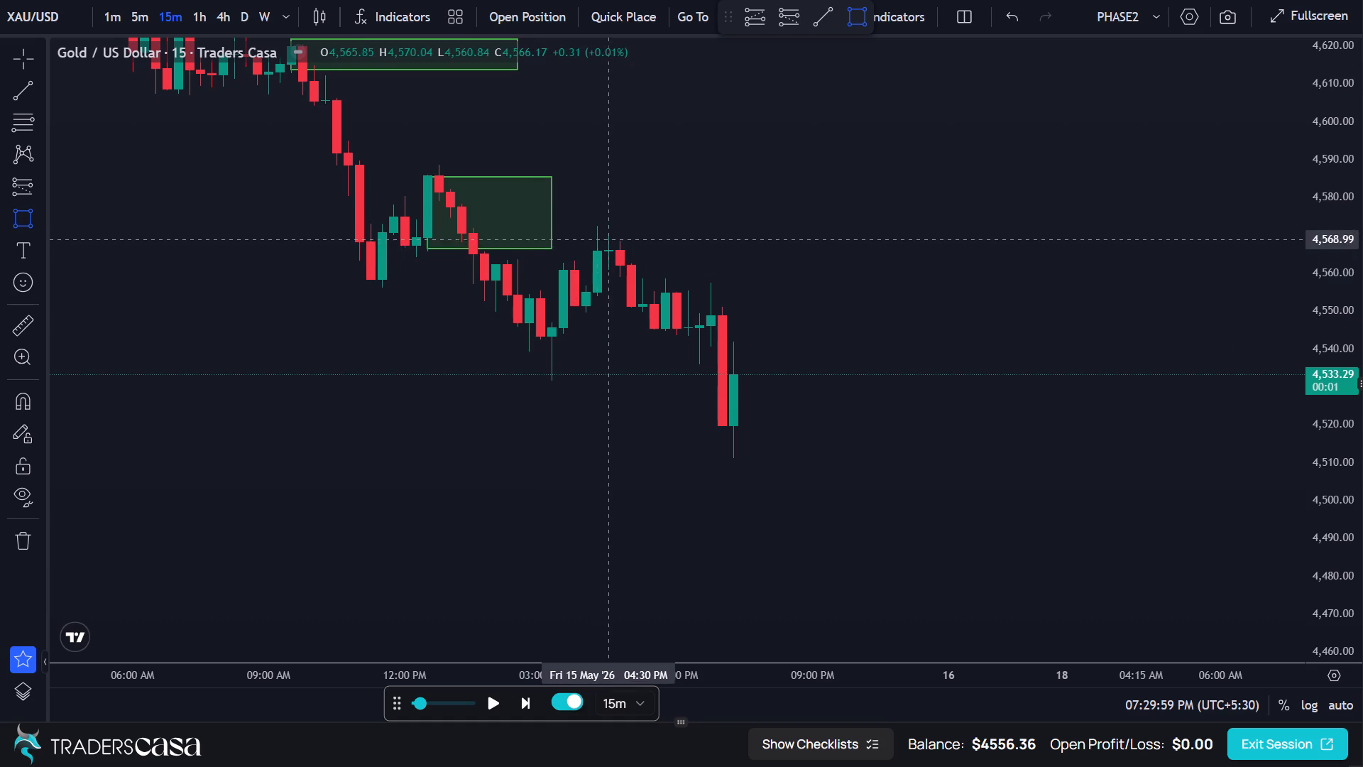
{"action": "left_click", "coordinate": [595, 229]}
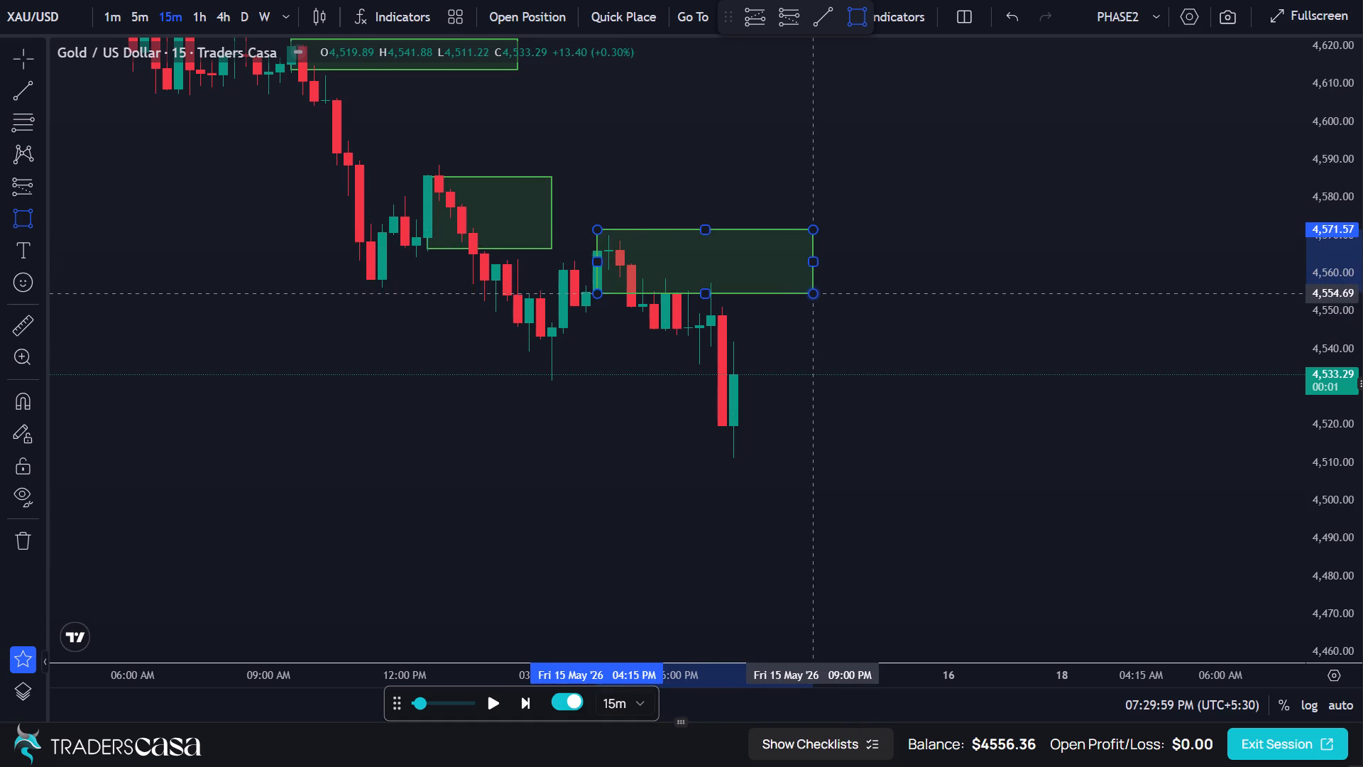
{"action": "left_click", "coordinate": [812, 295]}
{"action": "left_click", "coordinate": [801, 335]}
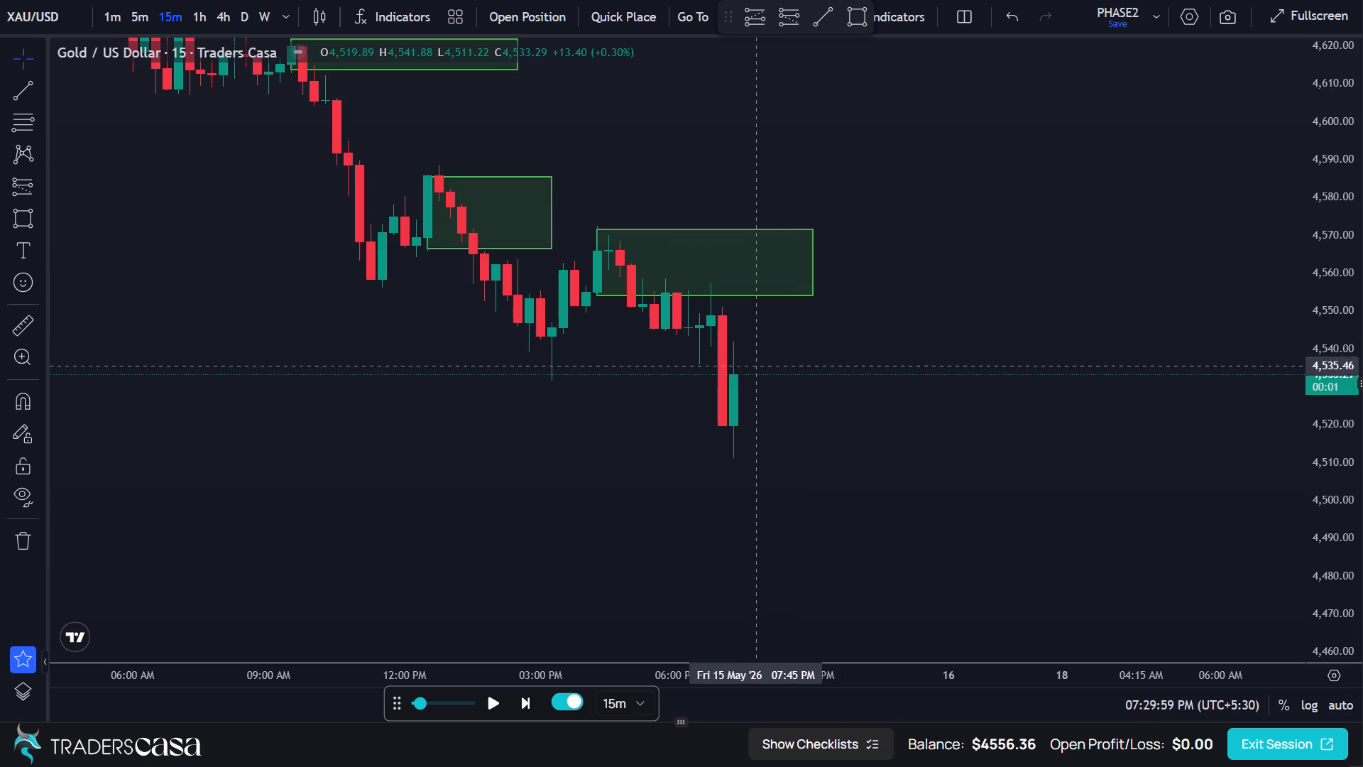
Advance the replay in 15-minute candles until the replay clock reaches 08:44:59 PM on 15 May.
{"action": "left_click", "coordinate": [527, 706]}
{"action": "left_click", "coordinate": [527, 706]}
{"action": "left_click", "coordinate": [527, 706]}
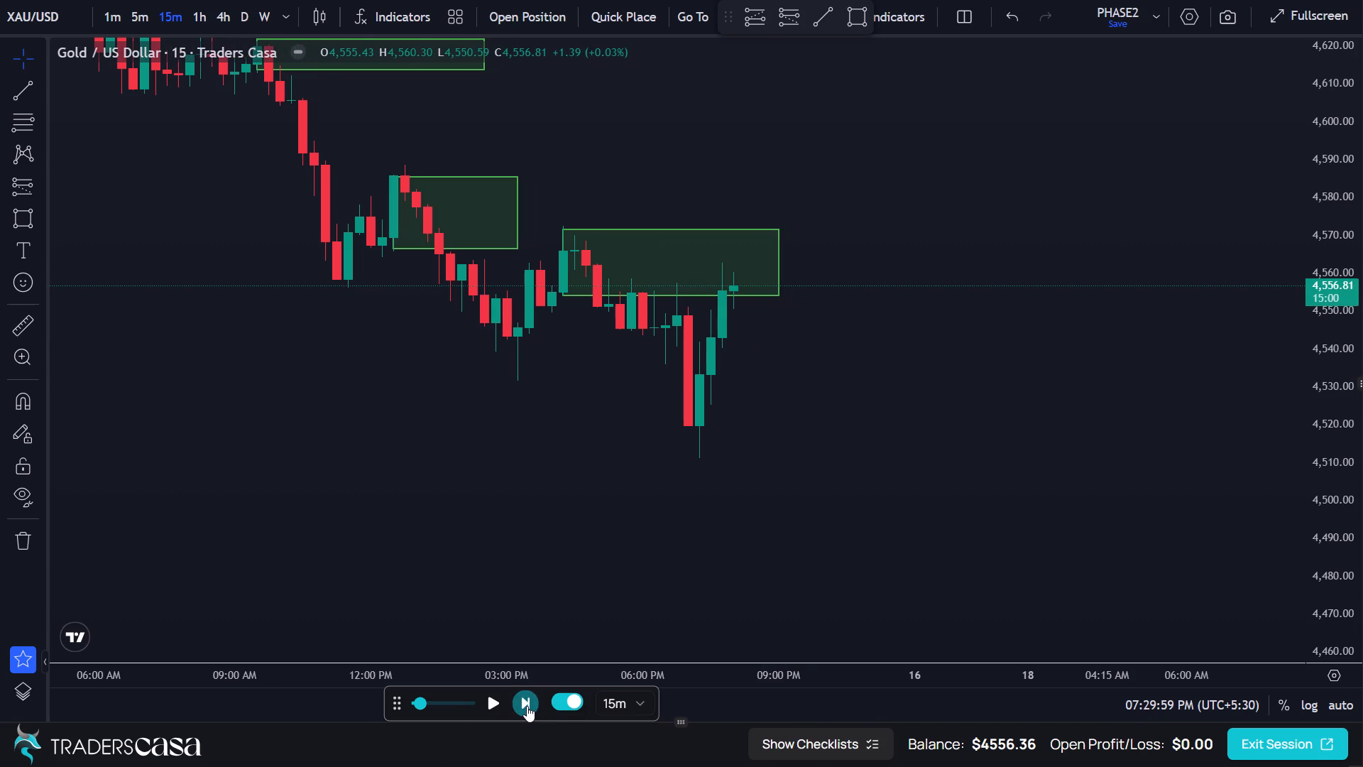
{"action": "left_click", "coordinate": [527, 706]}
{"action": "left_click", "coordinate": [521, 709]}
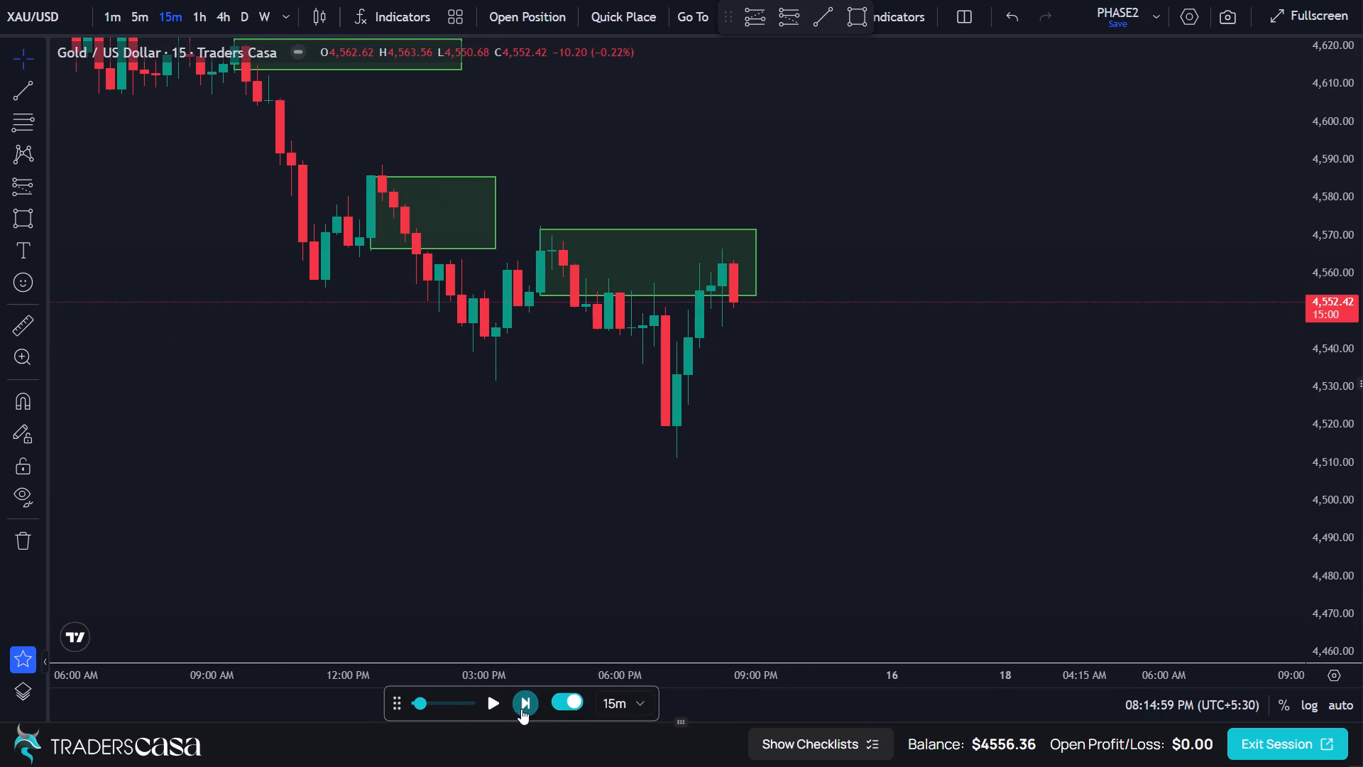
Add a short position drawing at the 08:30 PM candle with entry 4,552.34, stop 4,569.92 and target 4,499.59.
{"action": "scroll", "coordinate": [799, 420], "scroll_direction": "up", "scroll_amount": 3}
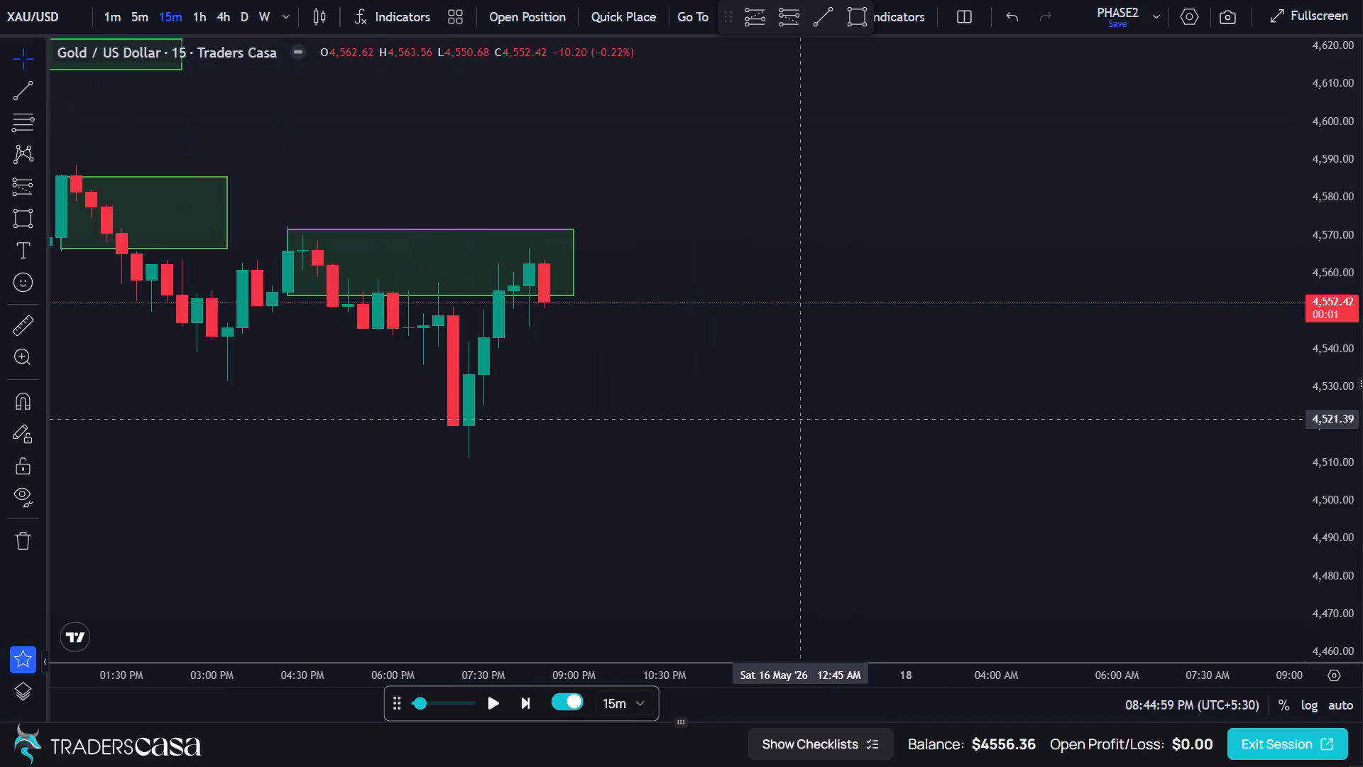
{"action": "scroll", "coordinate": [797, 420], "scroll_direction": "down", "scroll_amount": 3}
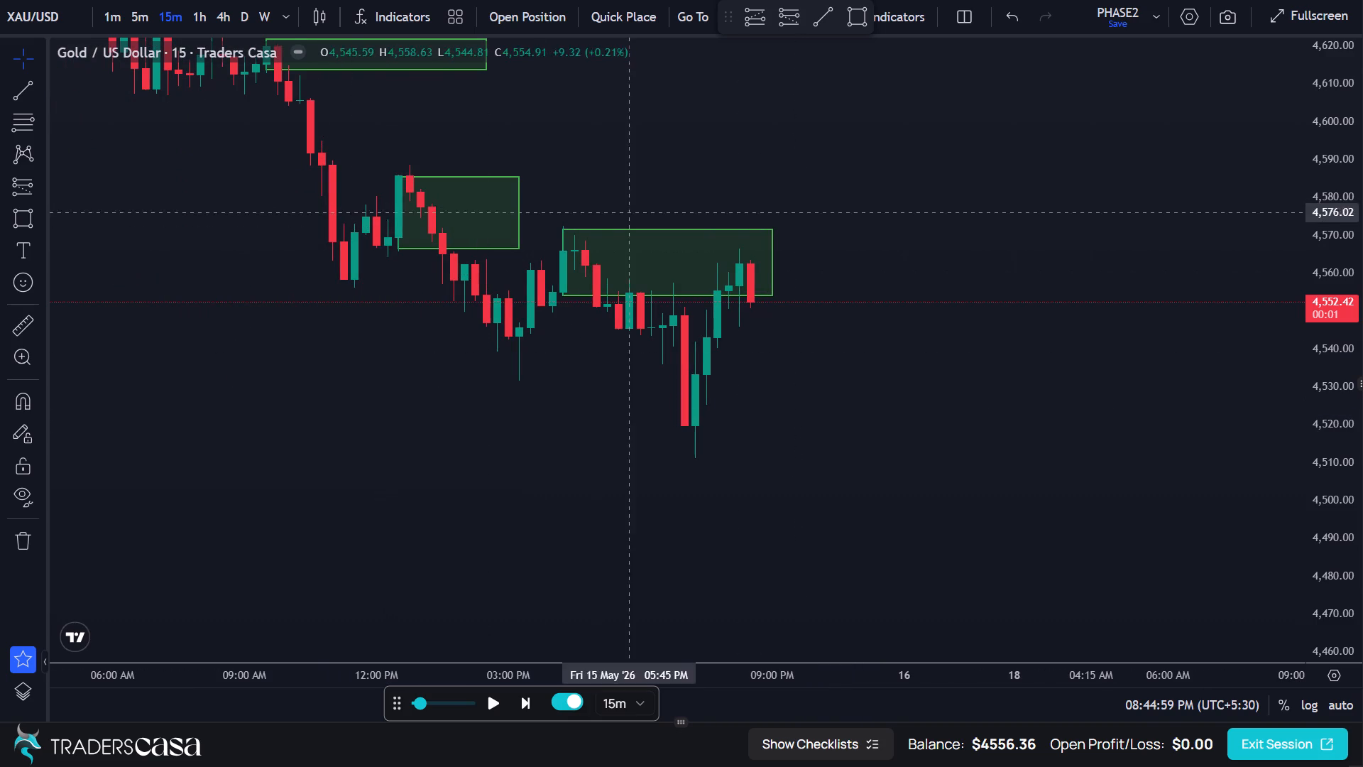
{"action": "left_click", "coordinate": [787, 21]}
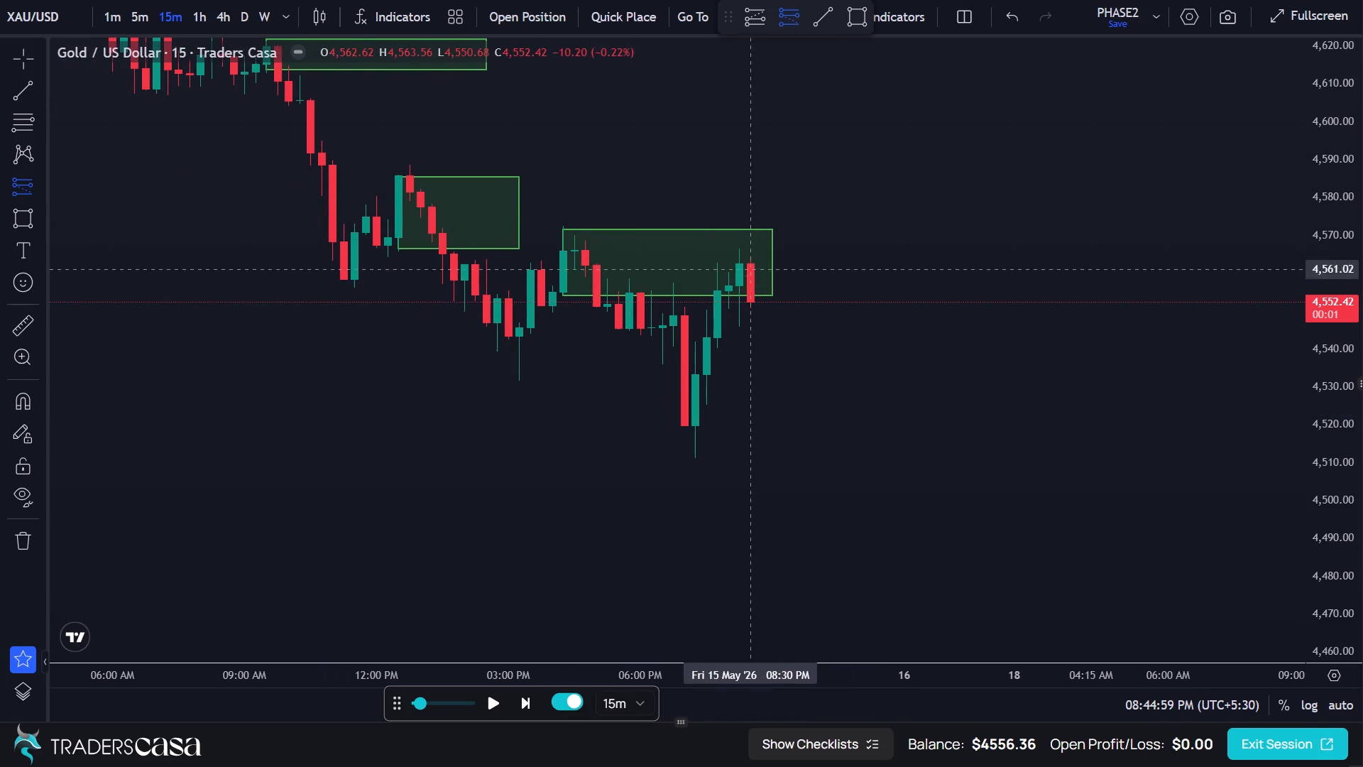
{"action": "left_click", "coordinate": [755, 303]}
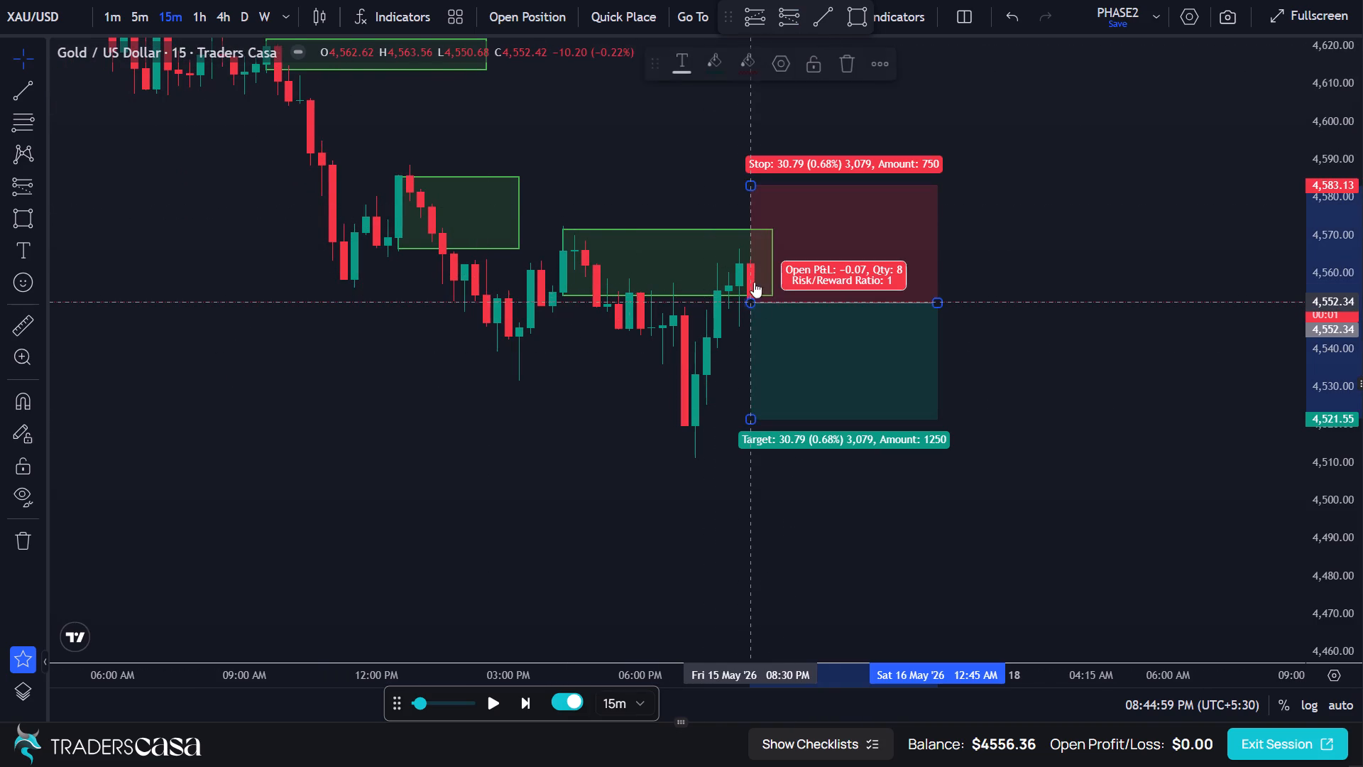
{"action": "left_click_drag", "start_coordinate": [752, 183], "coordinate": [747, 229]}
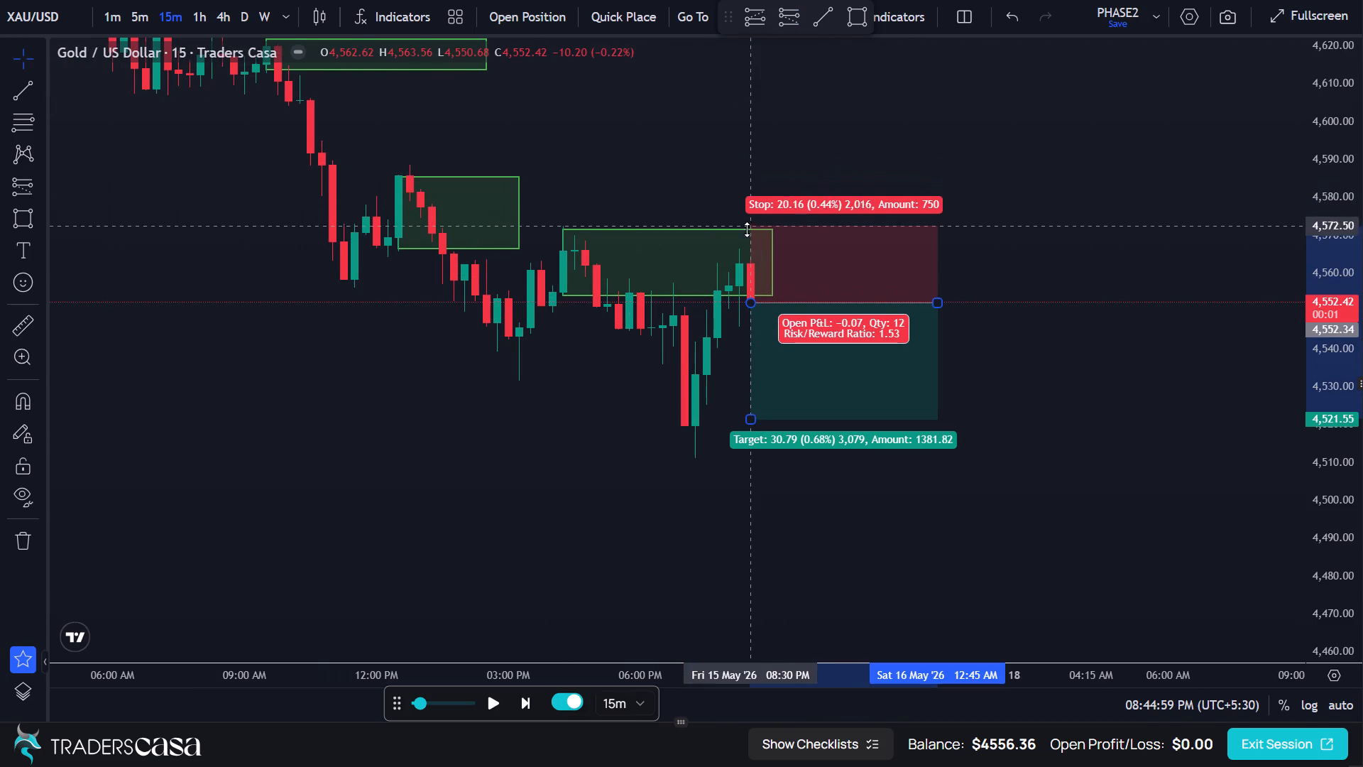
{"action": "left_click_drag", "start_coordinate": [747, 229], "coordinate": [755, 236]}
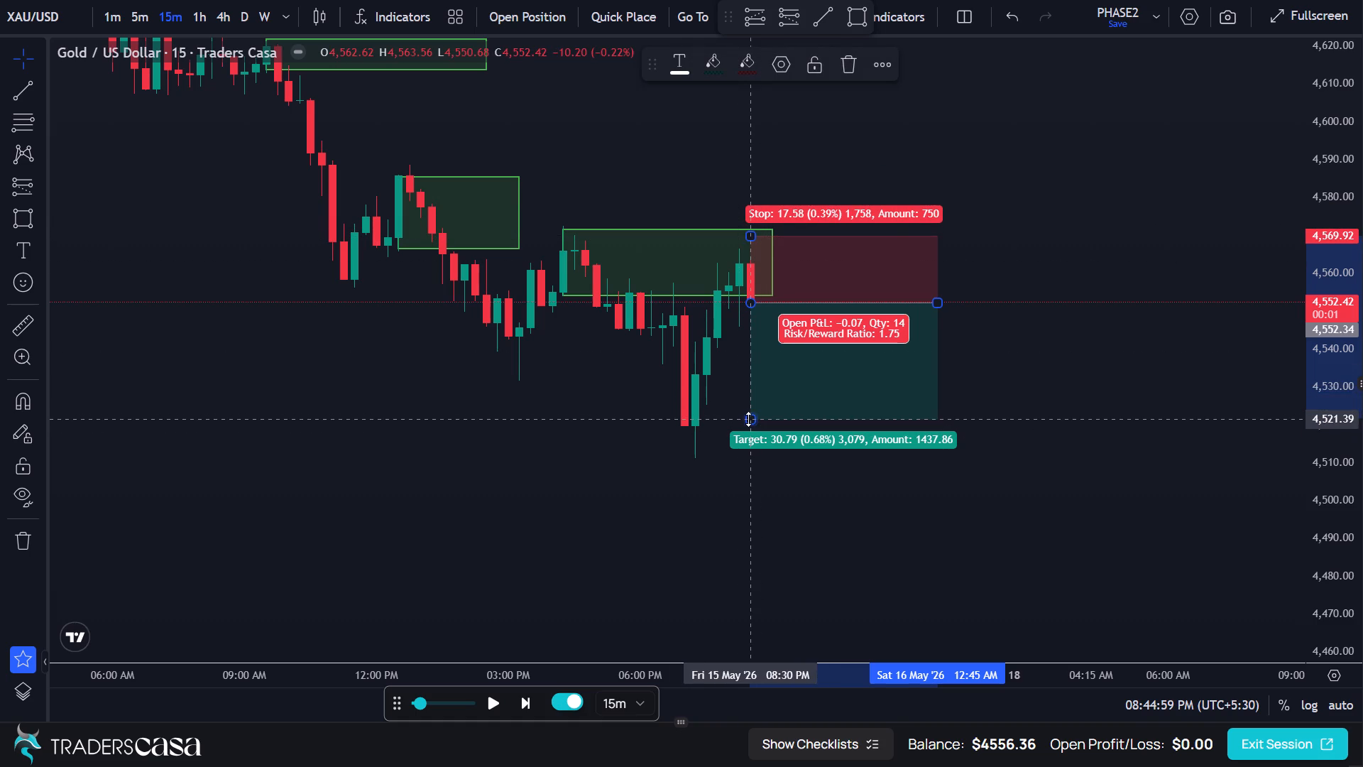
{"action": "left_click_drag", "start_coordinate": [751, 420], "coordinate": [757, 412]}
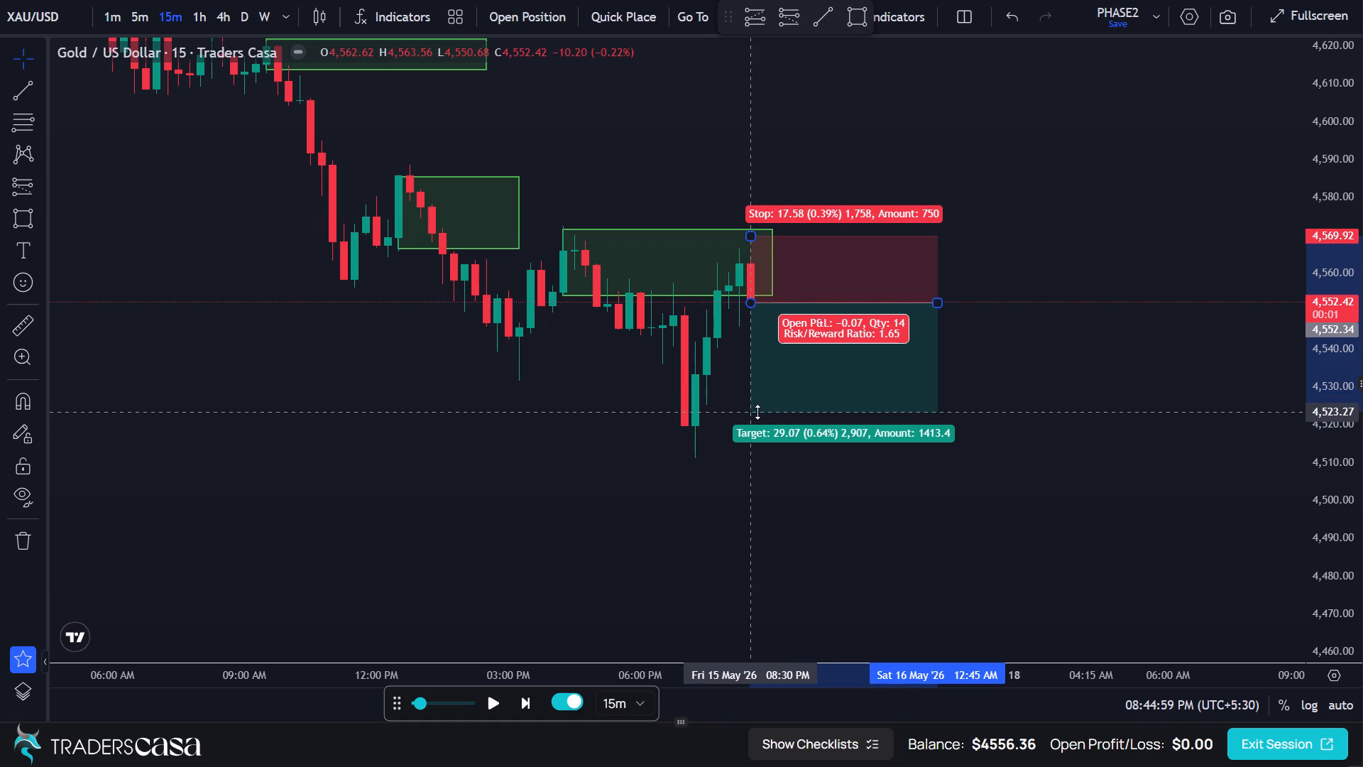
{"action": "left_click_drag", "start_coordinate": [757, 412], "coordinate": [757, 446]}
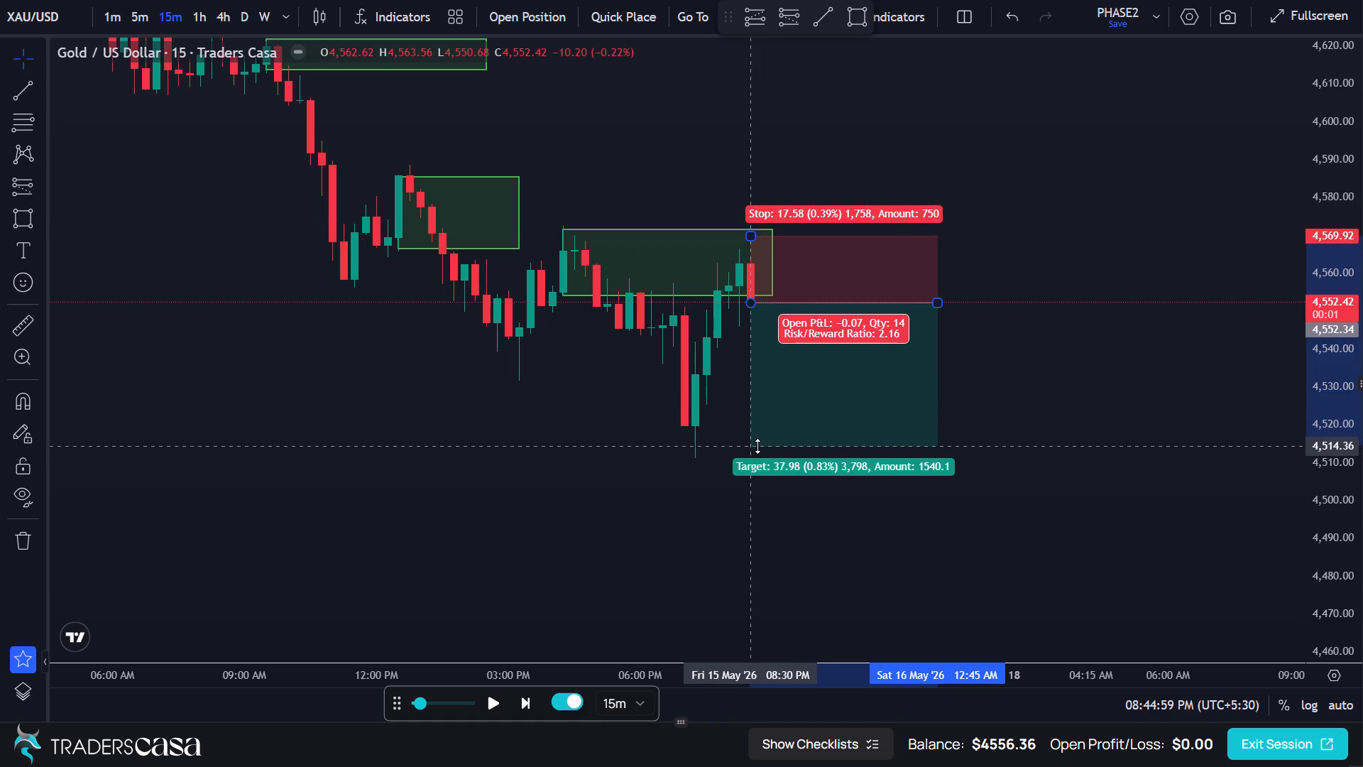
{"action": "left_click_drag", "start_coordinate": [757, 446], "coordinate": [757, 459]}
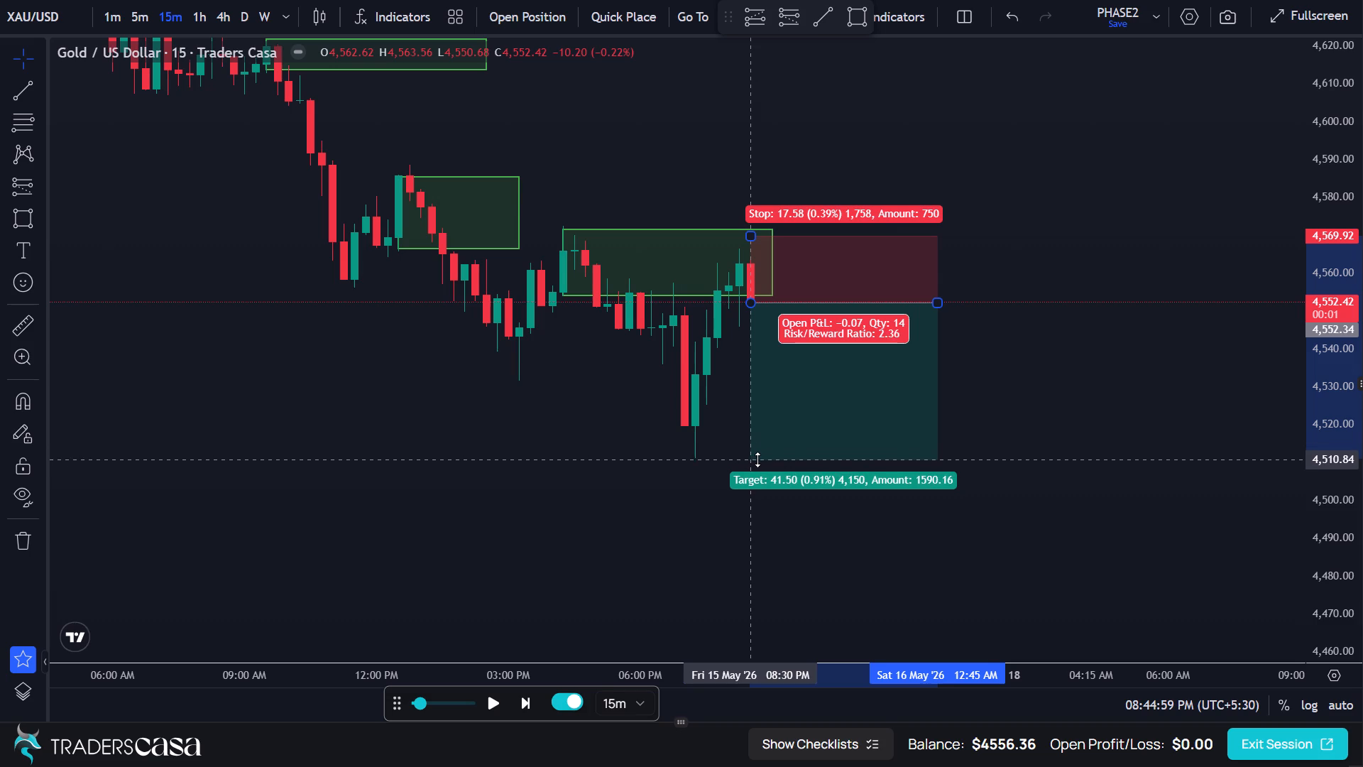
{"action": "left_click_drag", "start_coordinate": [757, 459], "coordinate": [757, 473]}
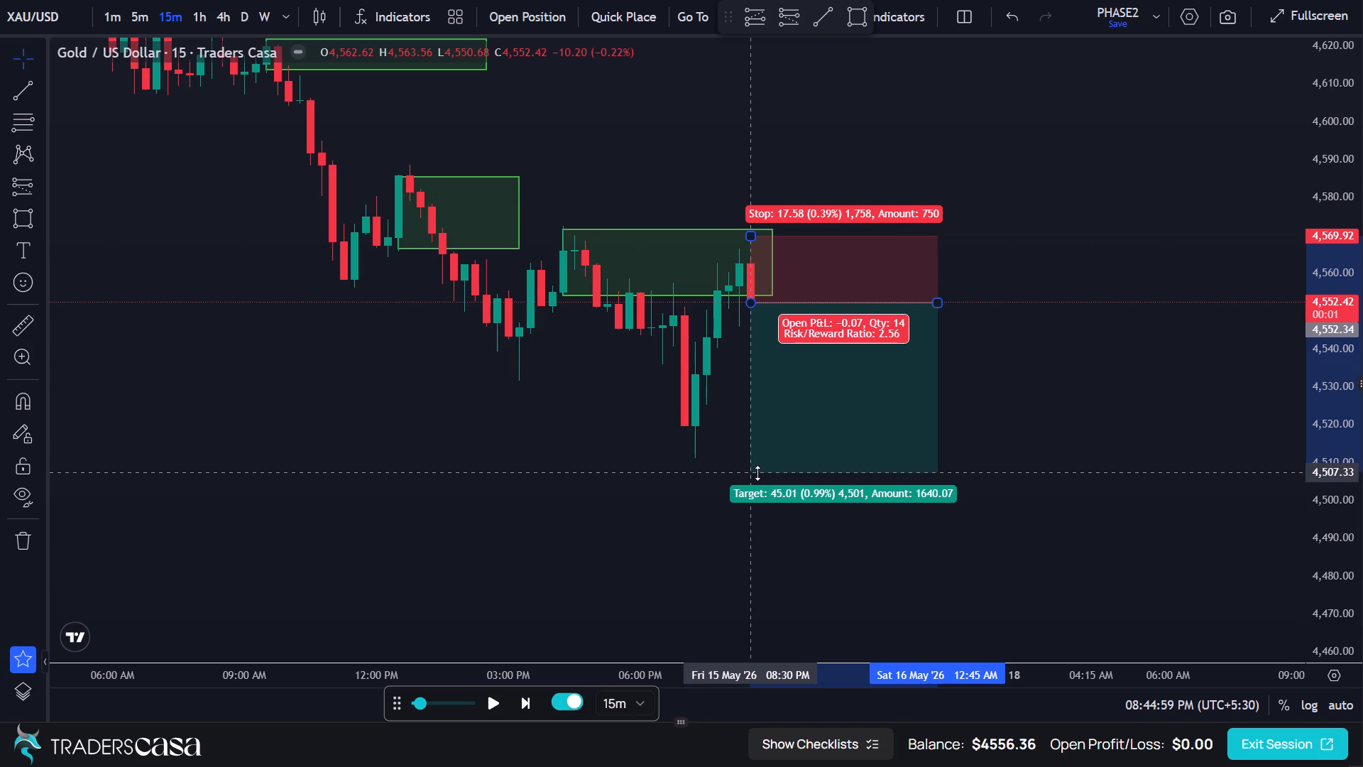
{"action": "left_click_drag", "start_coordinate": [757, 473], "coordinate": [757, 494]}
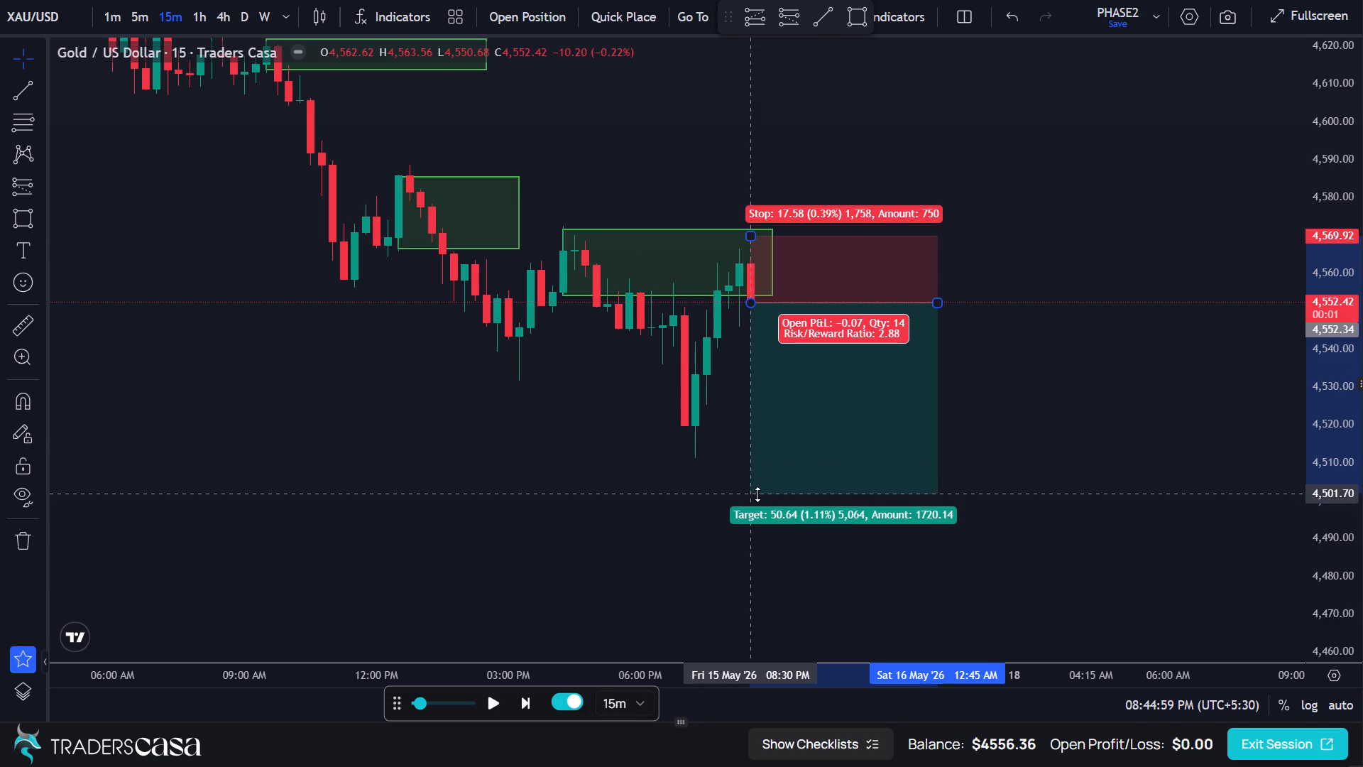
{"action": "left_click_drag", "start_coordinate": [757, 494], "coordinate": [755, 494]}
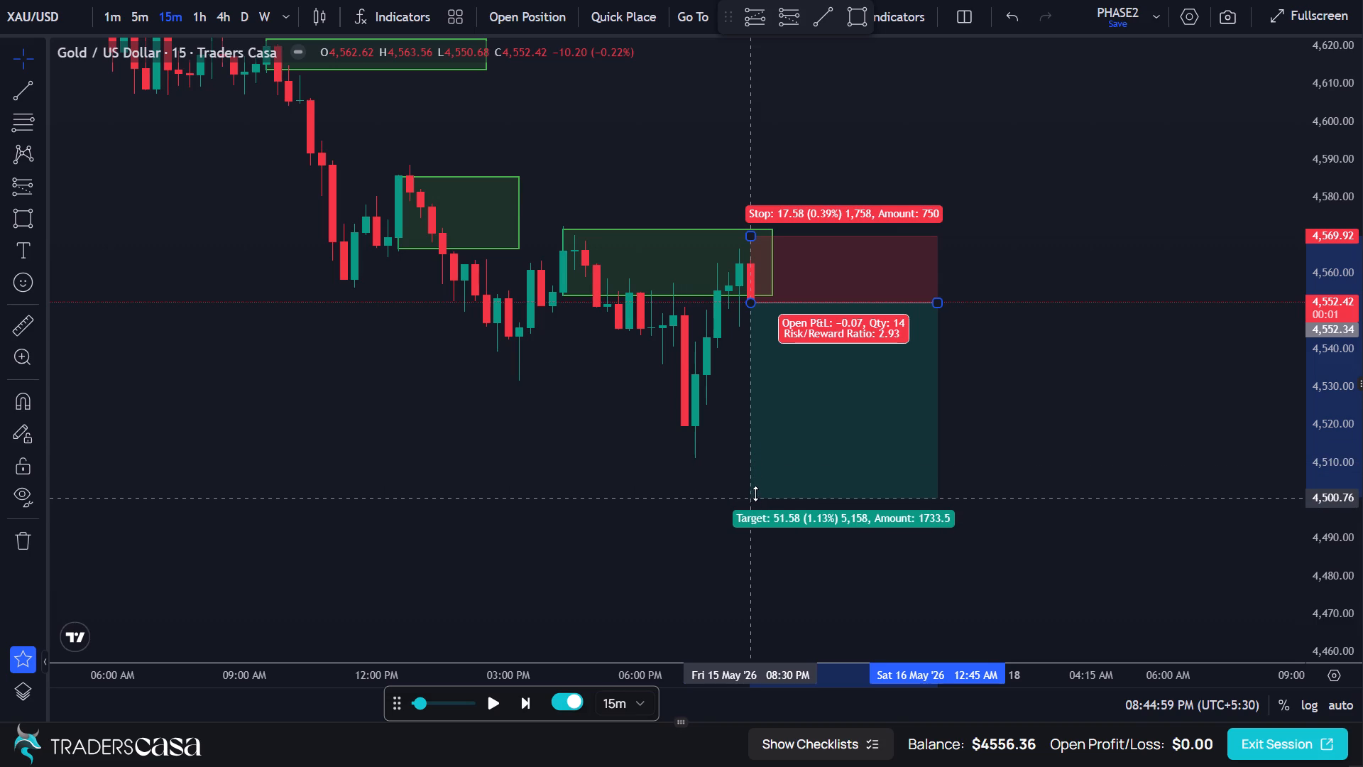
{"action": "left_click_drag", "start_coordinate": [755, 494], "coordinate": [760, 502]}
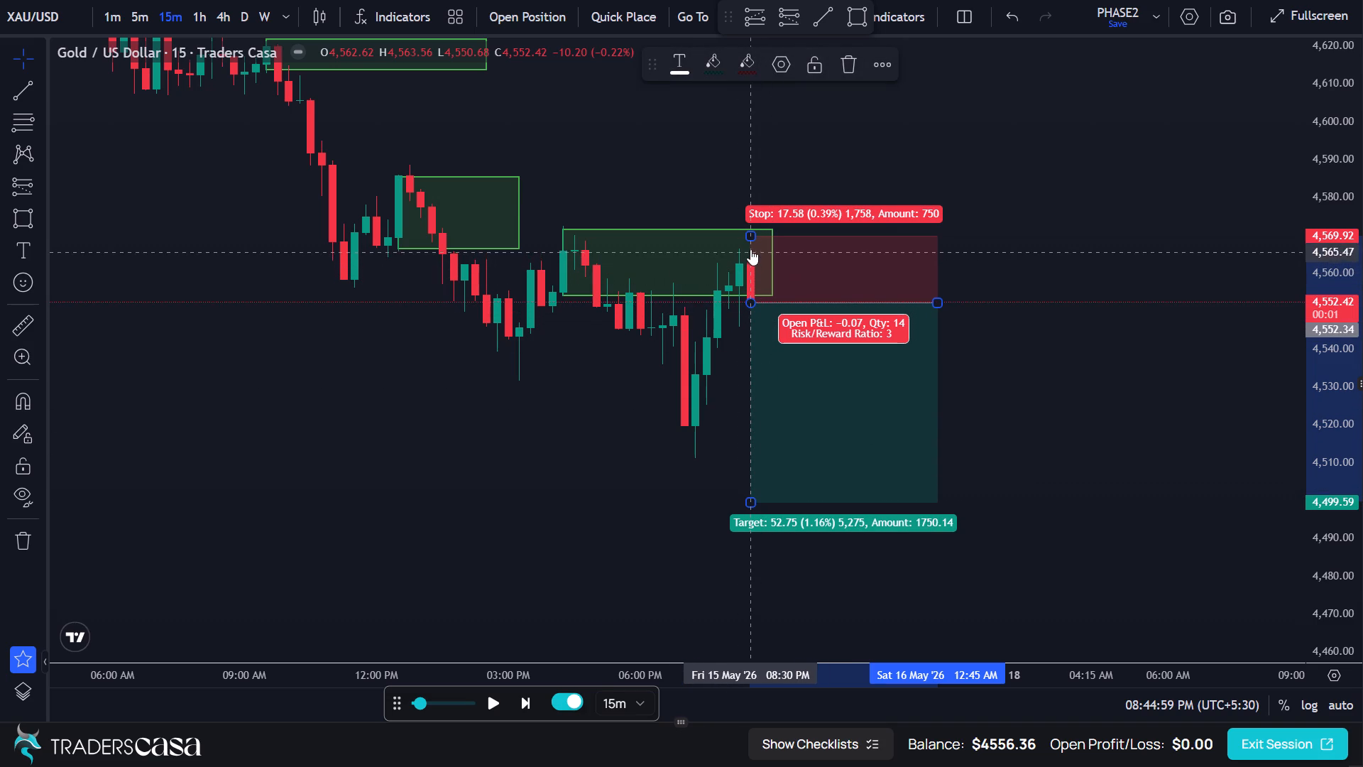
{"action": "left_click", "coordinate": [999, 310]}
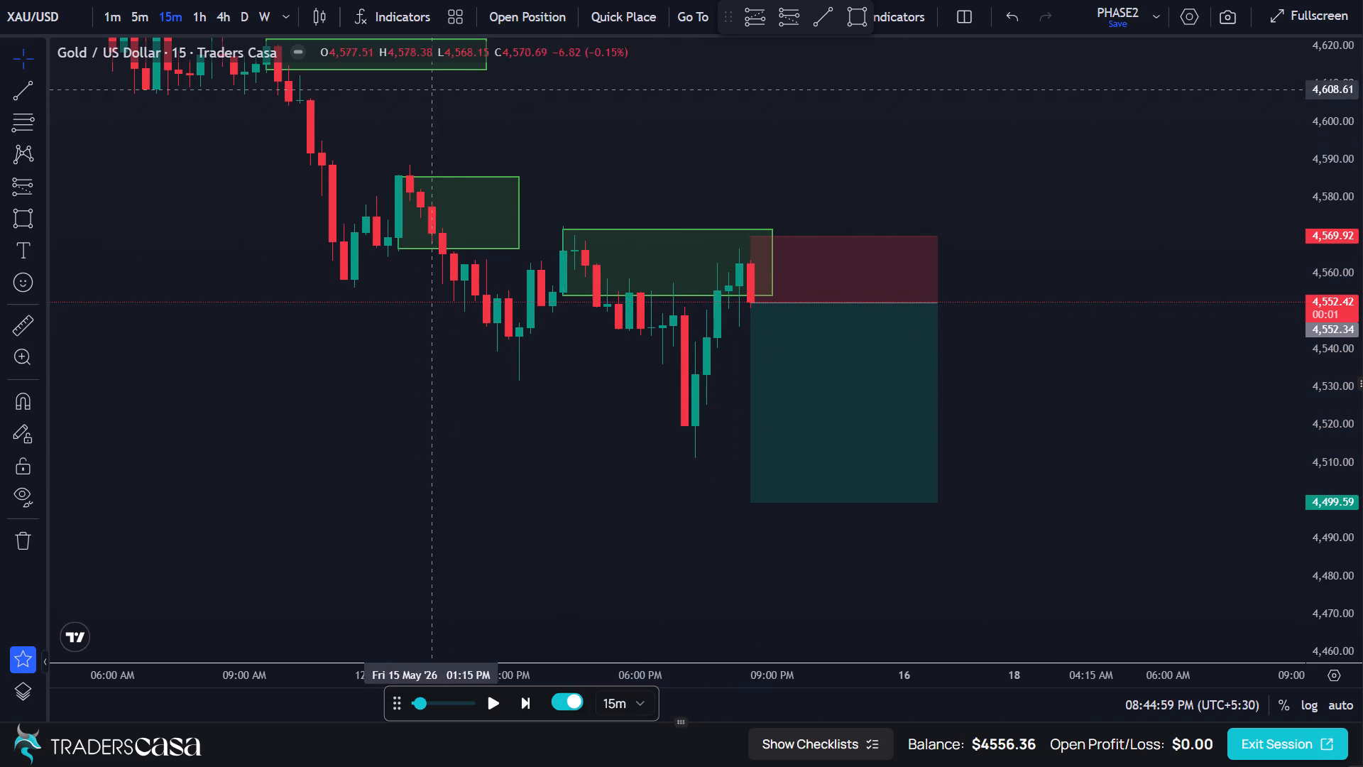
Raise the short position drawing's stop to 4,573.21, above the new green zone.
{"action": "left_click_drag", "start_coordinate": [752, 242], "coordinate": [752, 234]}
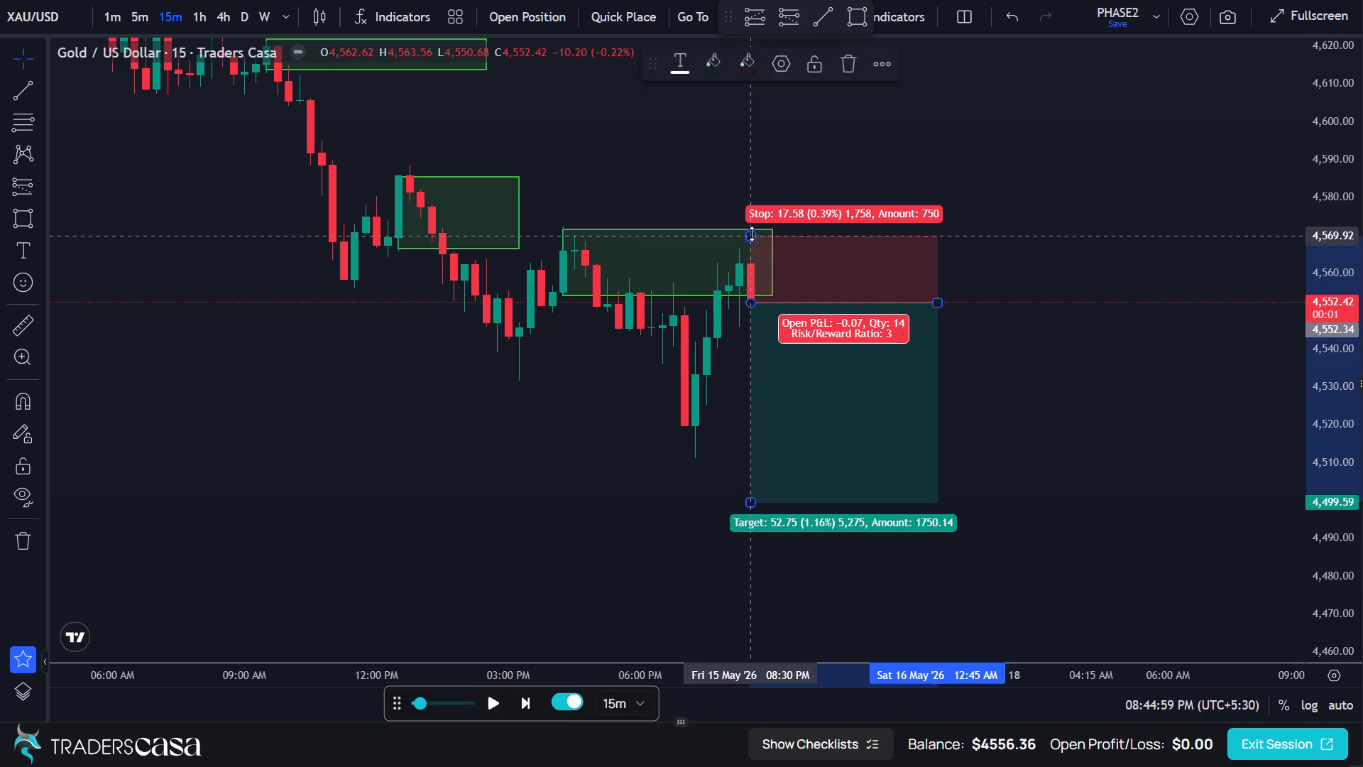
{"action": "left_click_drag", "start_coordinate": [752, 234], "coordinate": [752, 223]}
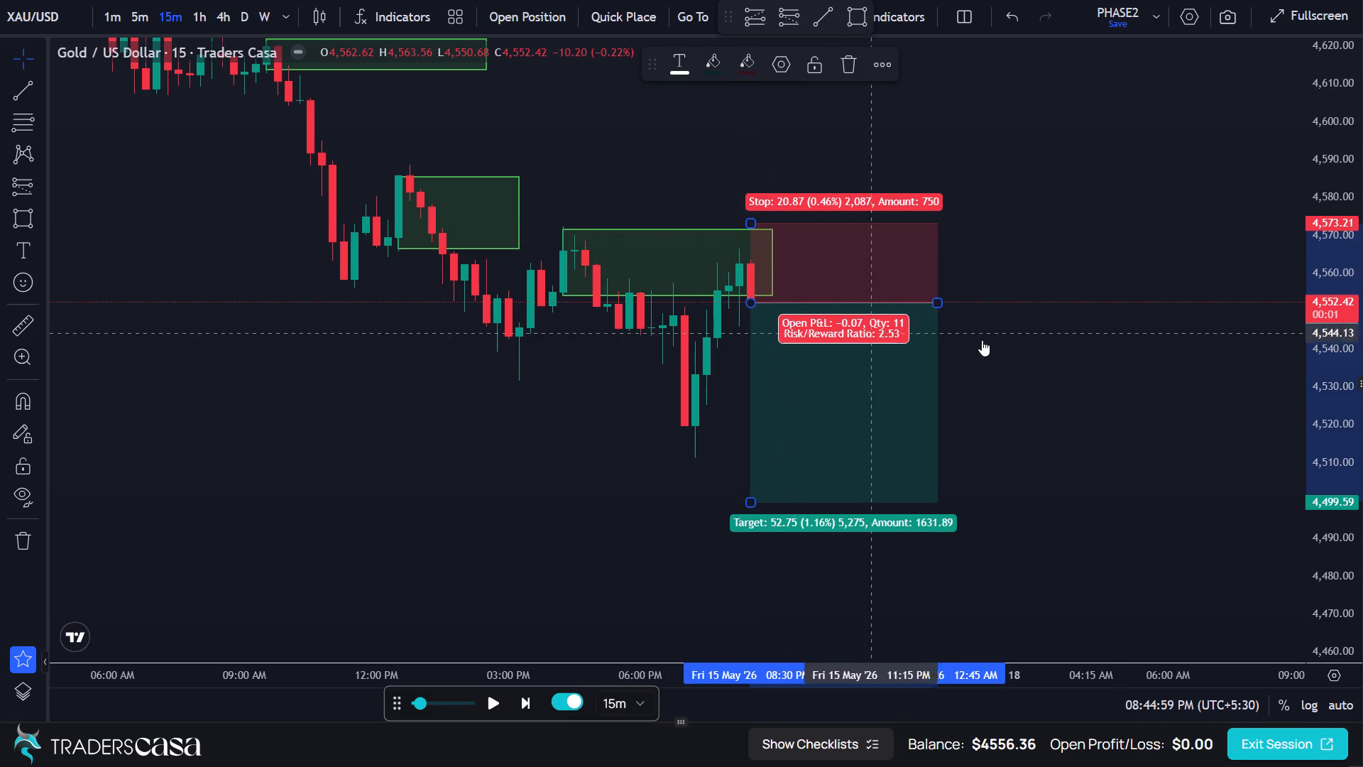
{"action": "left_click", "coordinate": [1044, 334]}
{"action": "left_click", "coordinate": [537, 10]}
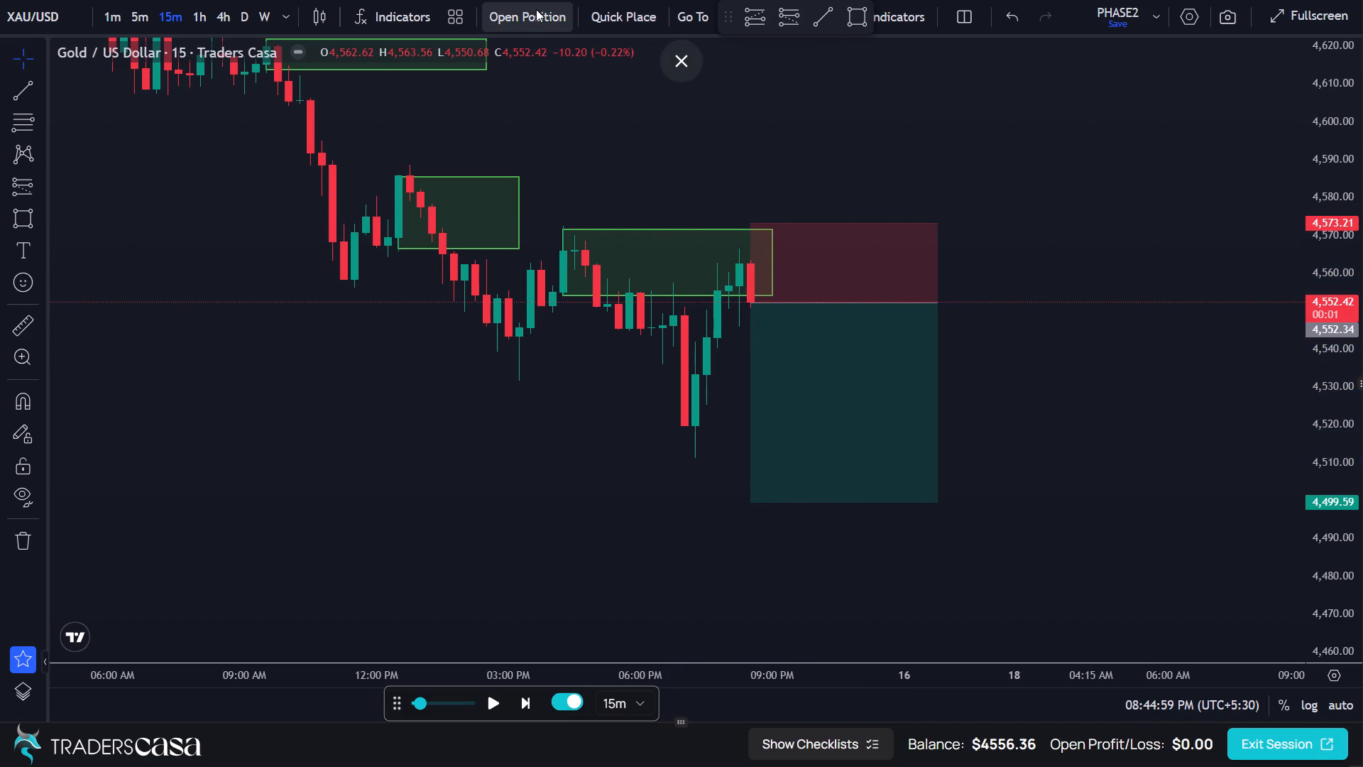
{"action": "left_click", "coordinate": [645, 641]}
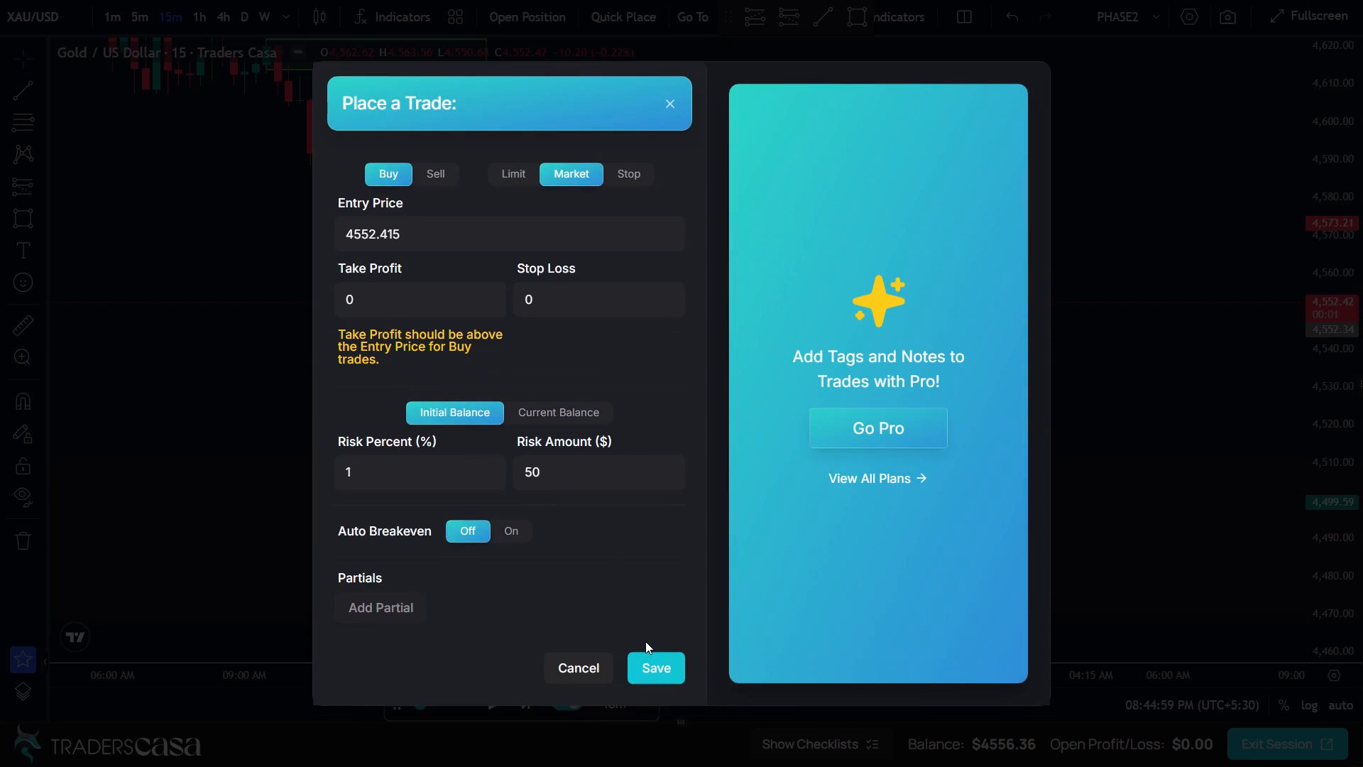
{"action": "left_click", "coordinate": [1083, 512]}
Place a sell limit trade from the short position drawing at 4552.57 with take profit 4499.82, stop loss 4573.44 and 1% risk on initial balance.
{"action": "left_click", "coordinate": [835, 413]}
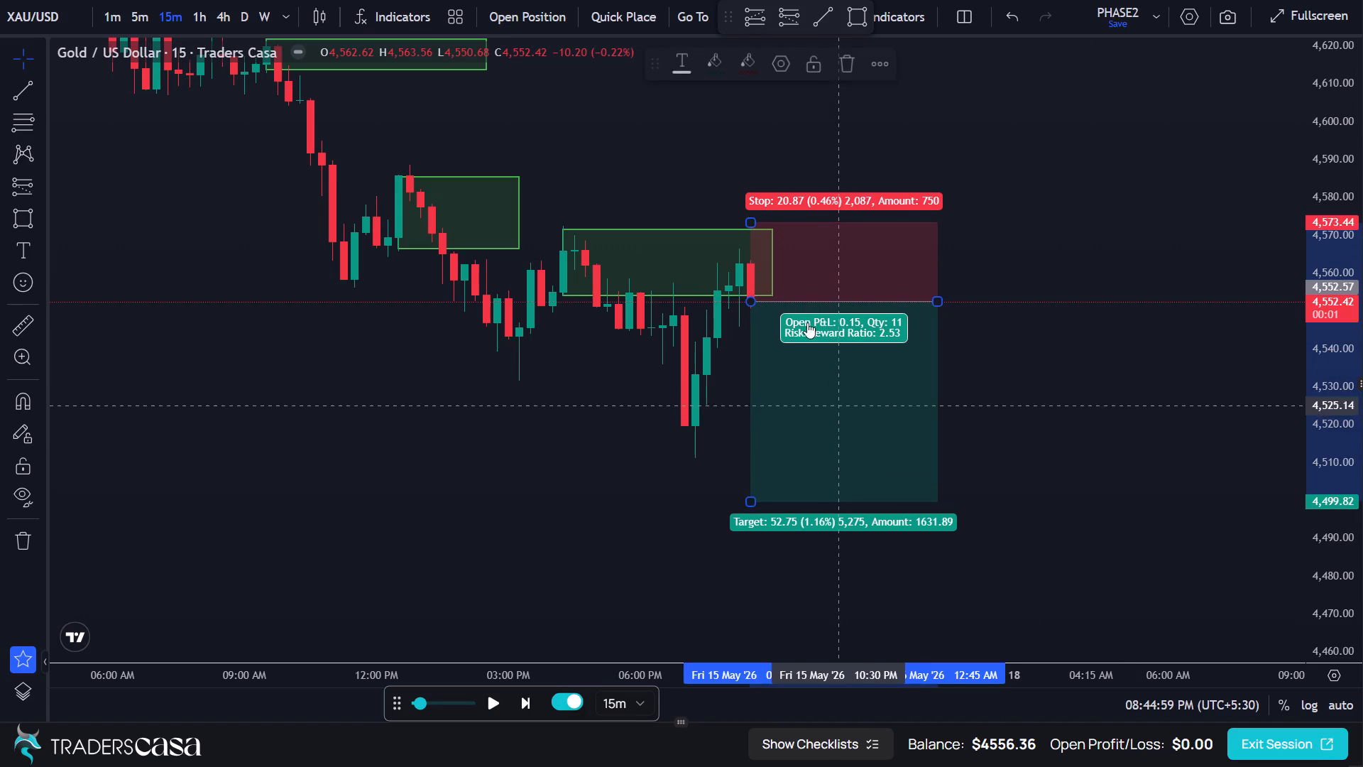
{"action": "left_click_drag", "start_coordinate": [584, 9], "coordinate": [573, 11]}
{"action": "left_click", "coordinate": [565, 13]}
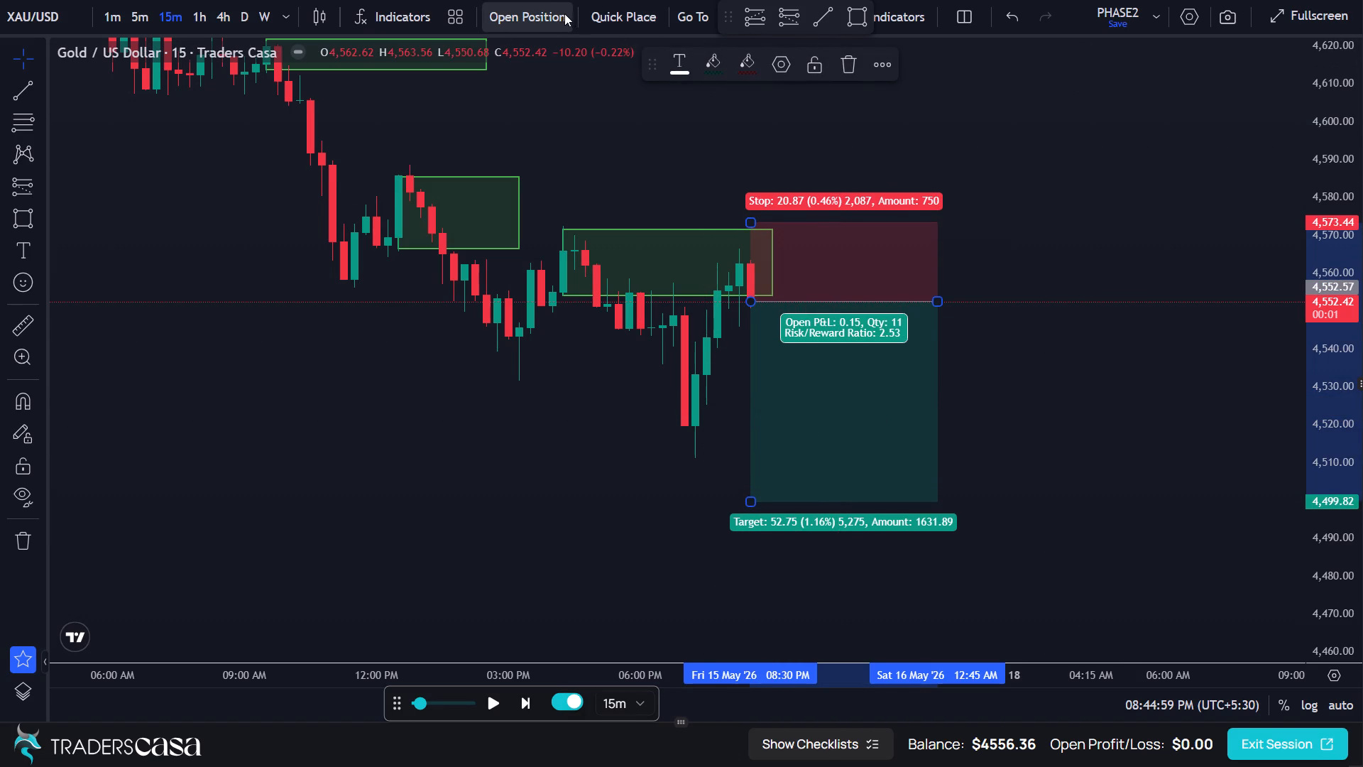
{"action": "left_click", "coordinate": [664, 648]}
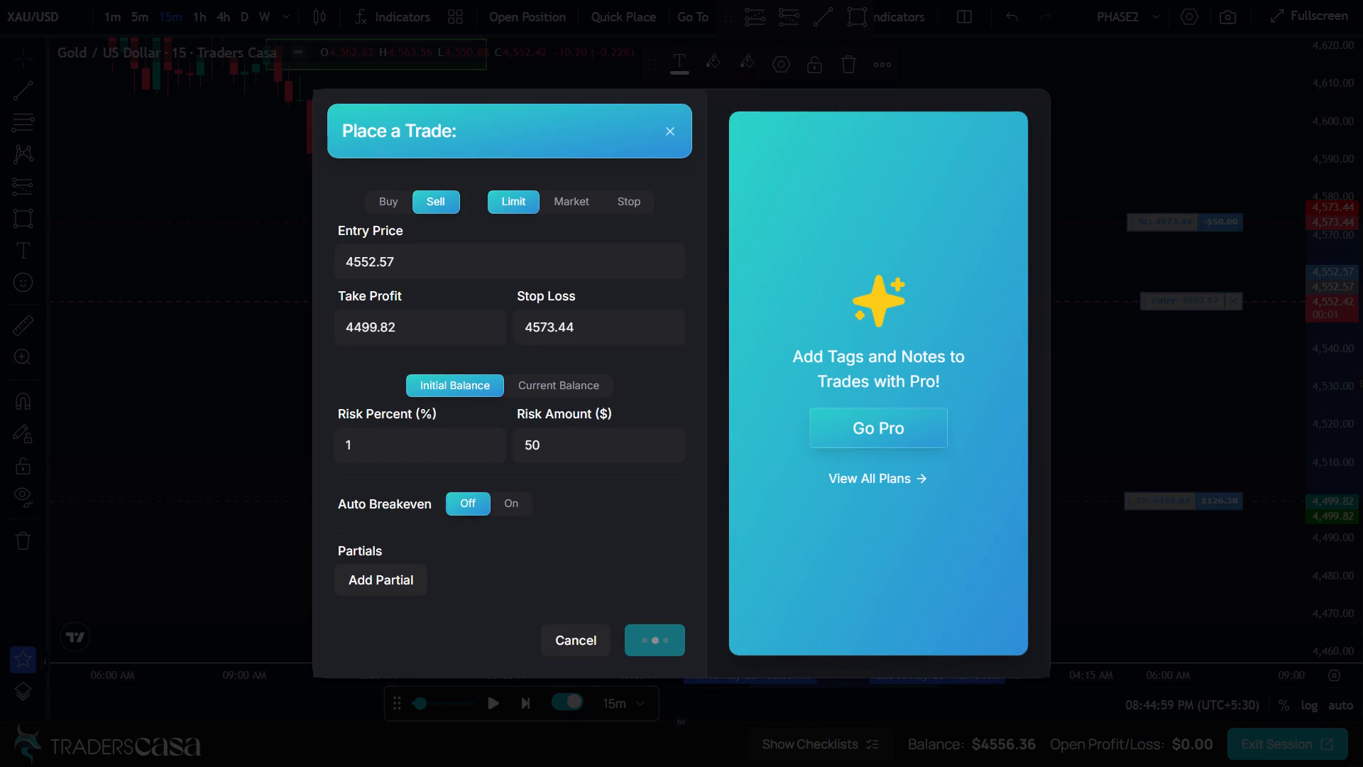
Advance the replay in 15-minute candles with the sell trade open until the replay clock reaches 04:59:59 AM.
{"action": "left_click", "coordinate": [527, 704]}
{"action": "left_click", "coordinate": [525, 702]}
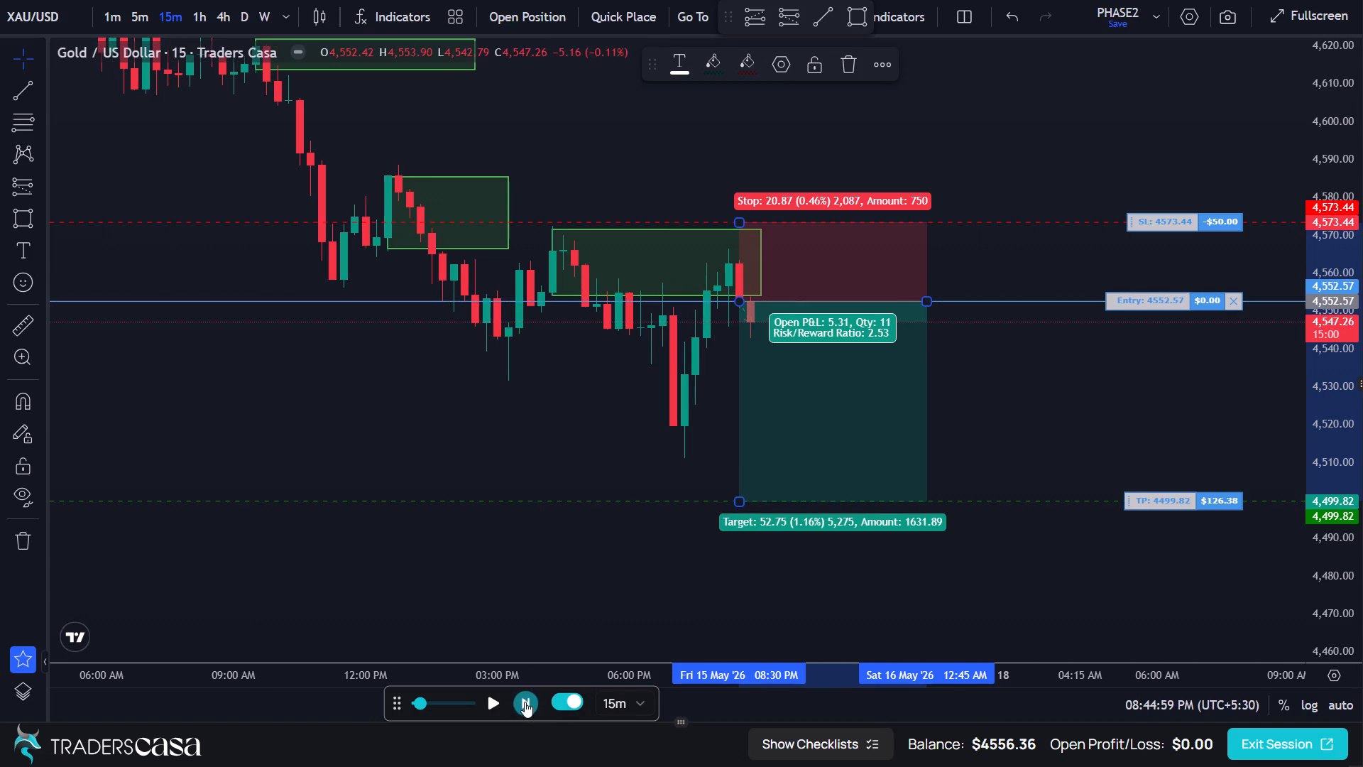
{"action": "left_click", "coordinate": [525, 702]}
{"action": "left_click", "coordinate": [525, 702]}
{"action": "left_click", "coordinate": [525, 702]}
{"action": "left_click", "coordinate": [525, 702]}
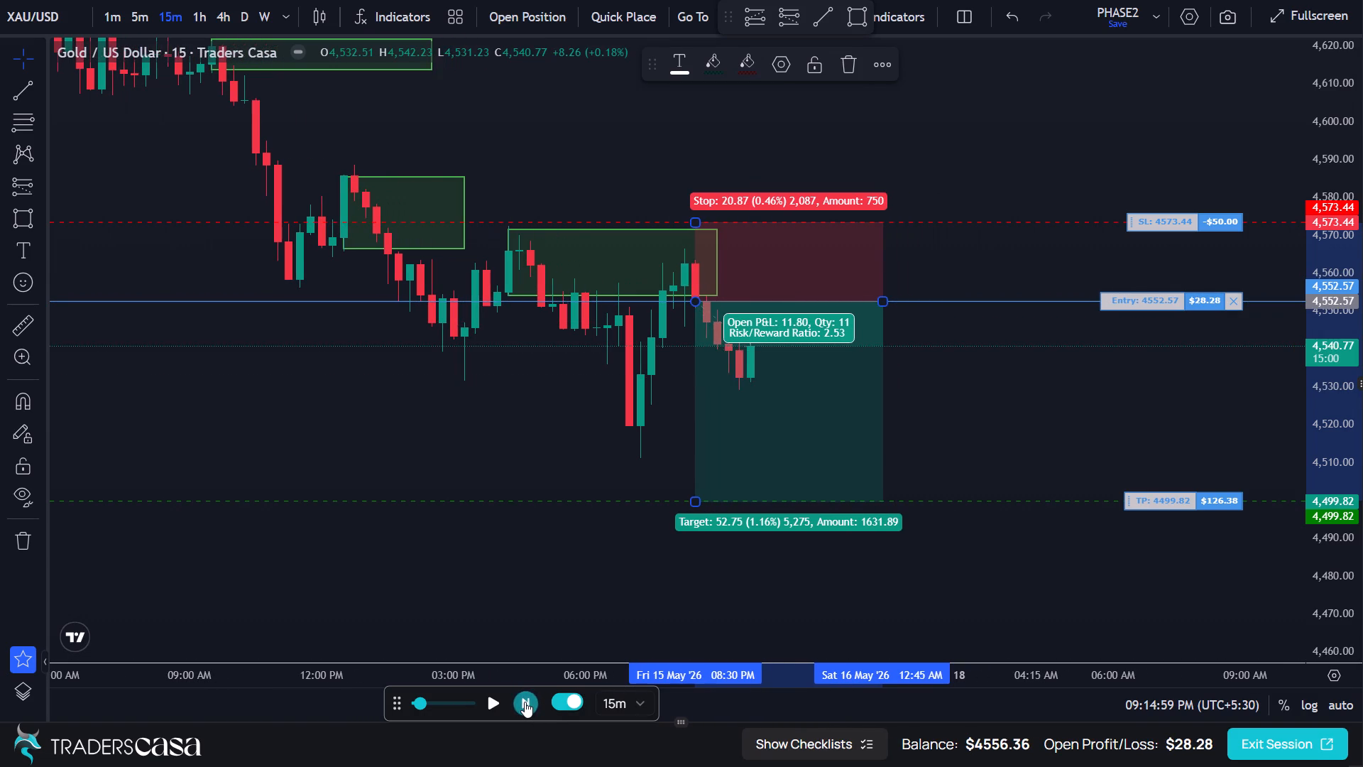
{"action": "triple_click", "coordinate": [525, 702]}
{"action": "triple_click", "coordinate": [525, 702]}
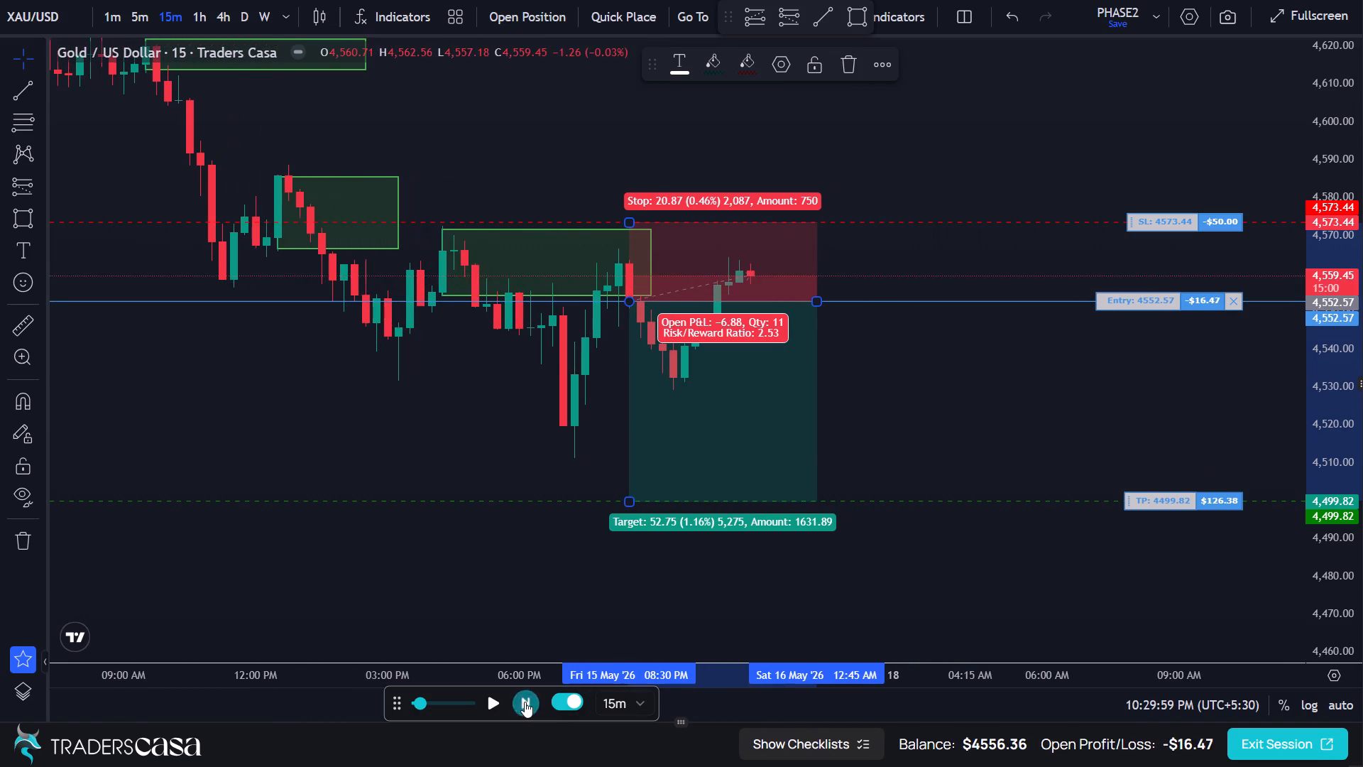
{"action": "triple_click", "coordinate": [525, 702]}
{"action": "triple_click", "coordinate": [525, 702]}
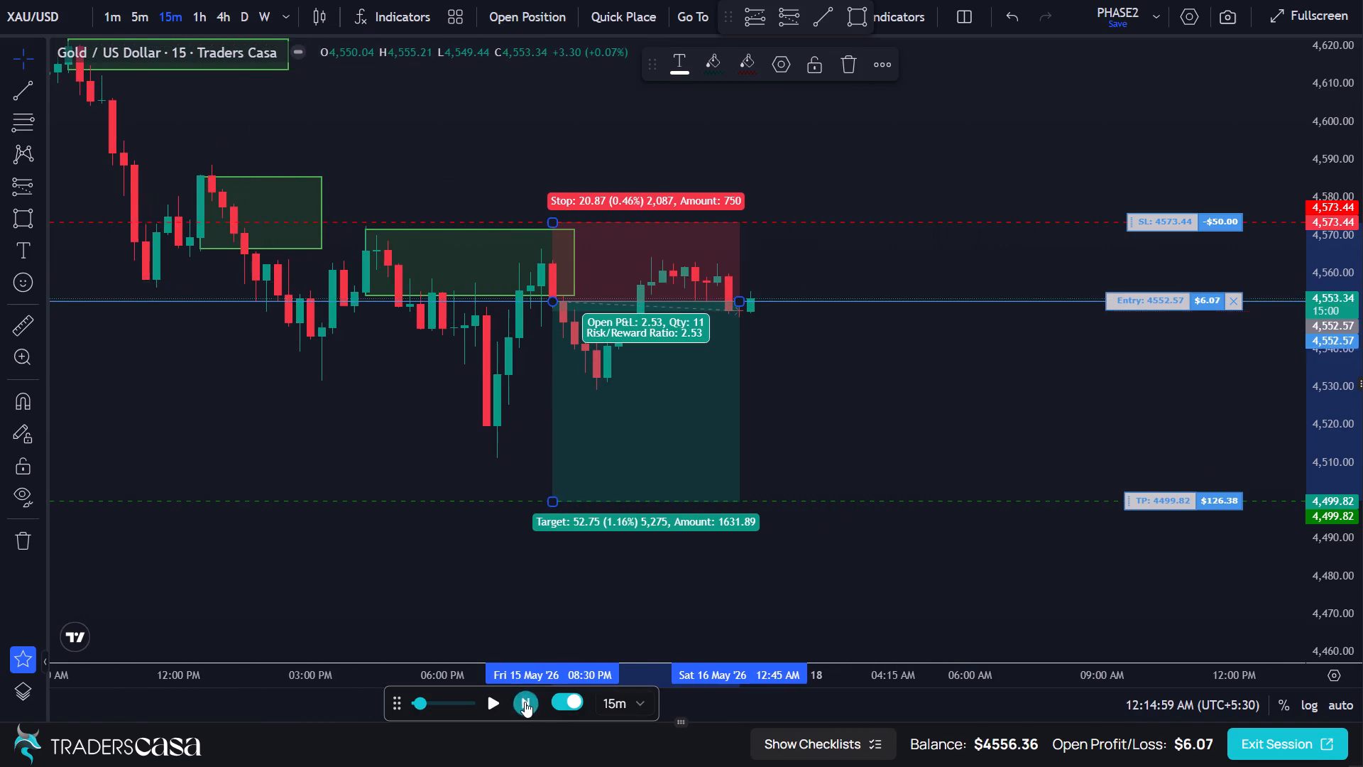
{"action": "triple_click", "coordinate": [525, 702]}
{"action": "triple_click", "coordinate": [525, 702]}
{"action": "triple_click", "coordinate": [525, 702]}
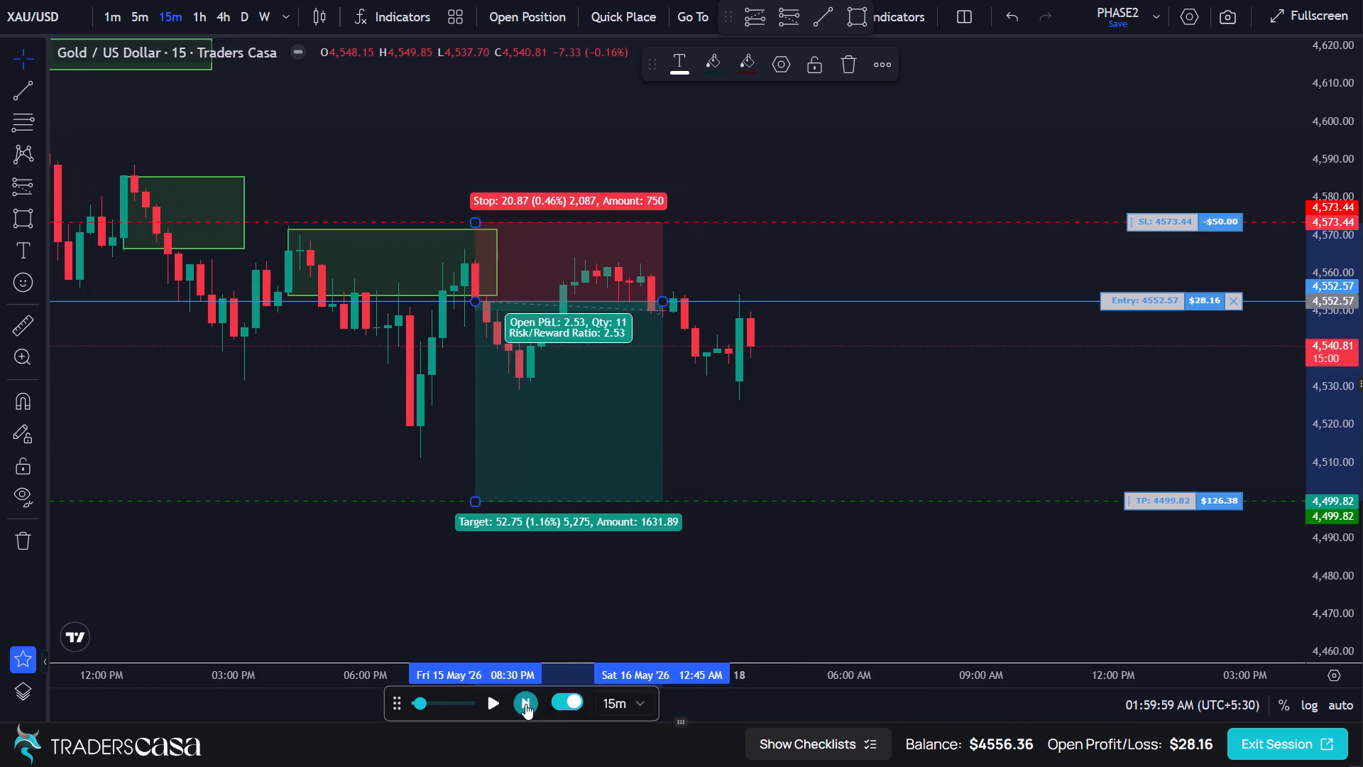
{"action": "triple_click", "coordinate": [525, 704]}
{"action": "triple_click", "coordinate": [525, 704]}
{"action": "triple_click", "coordinate": [525, 704]}
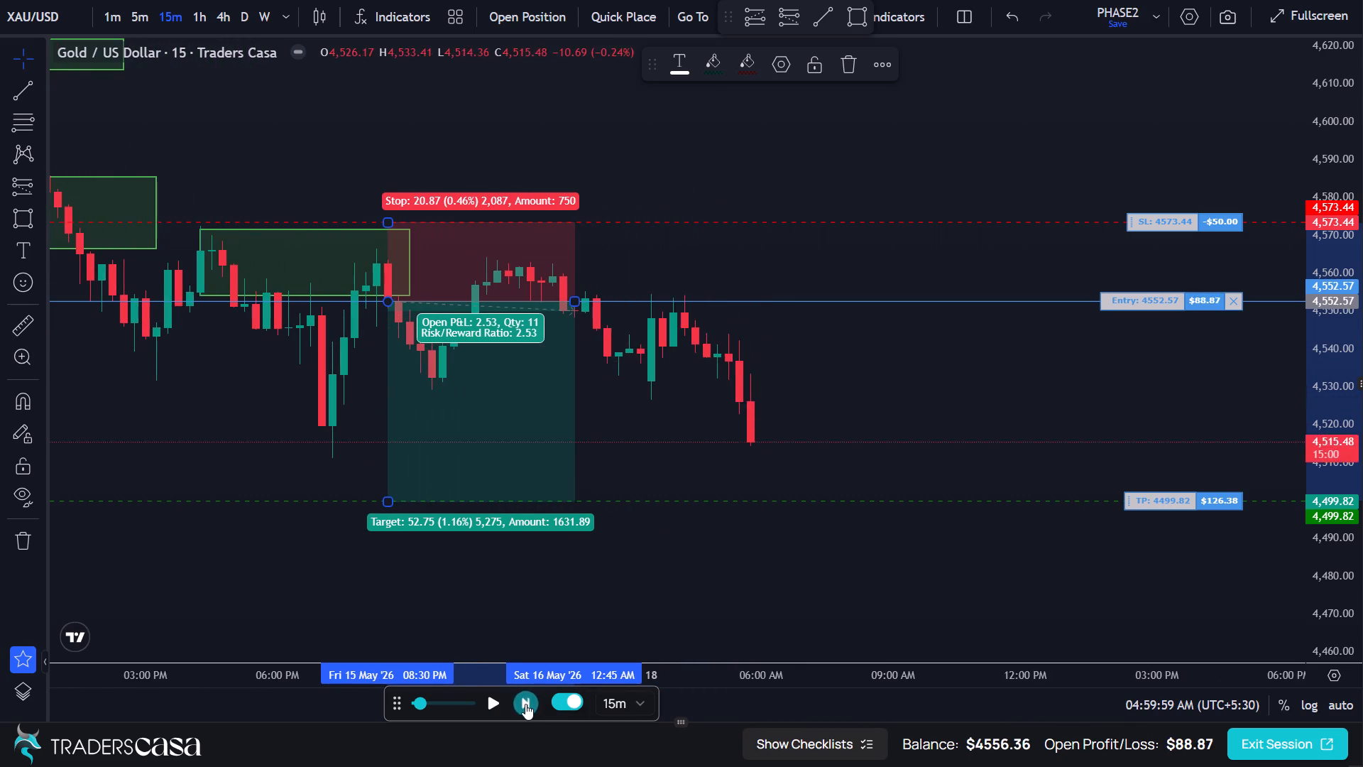